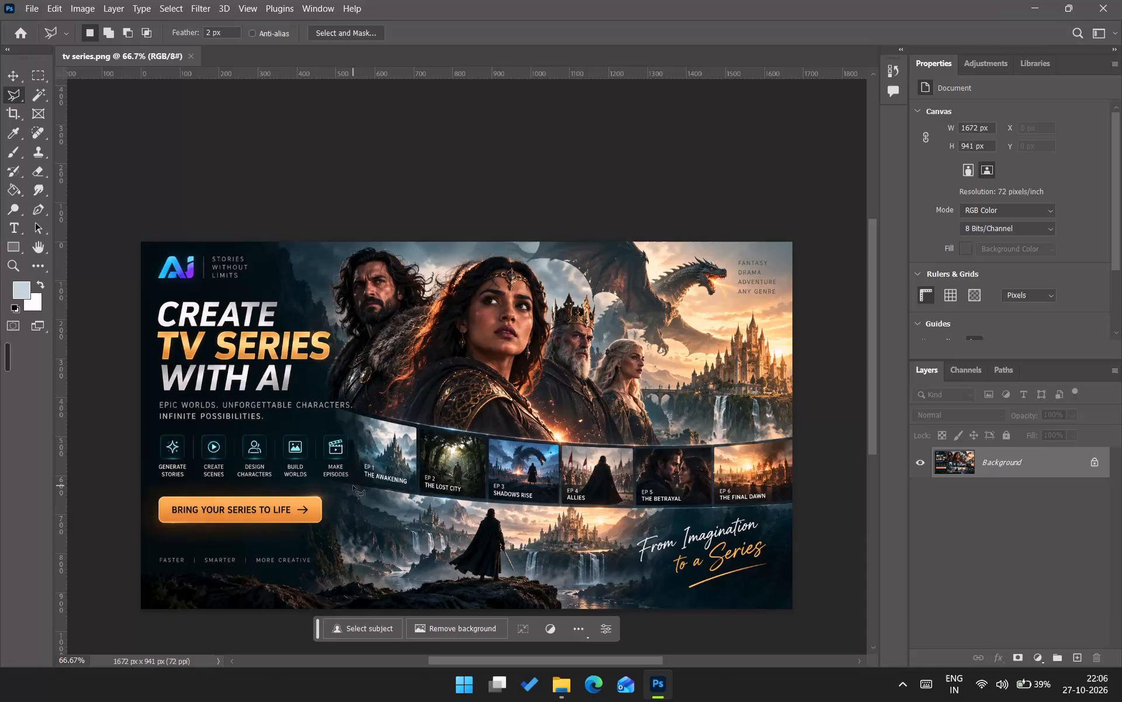
Start a polygonal lasso outline at the film strip's upper-left end, tracing down its left edge and around the Make Episodes icon's upper-right corner.
scroll(356, 480, "up", 4, "alt")
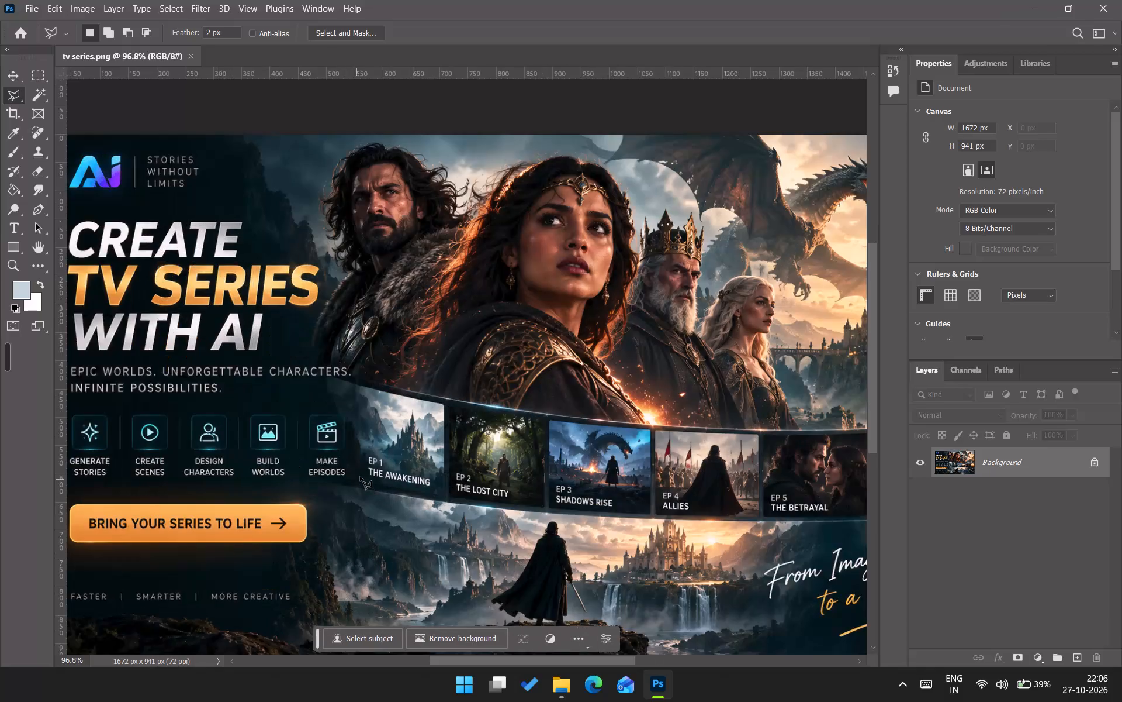
scroll(361, 474, "up", 10, "alt")
scroll(372, 369, "up", 2, "alt")
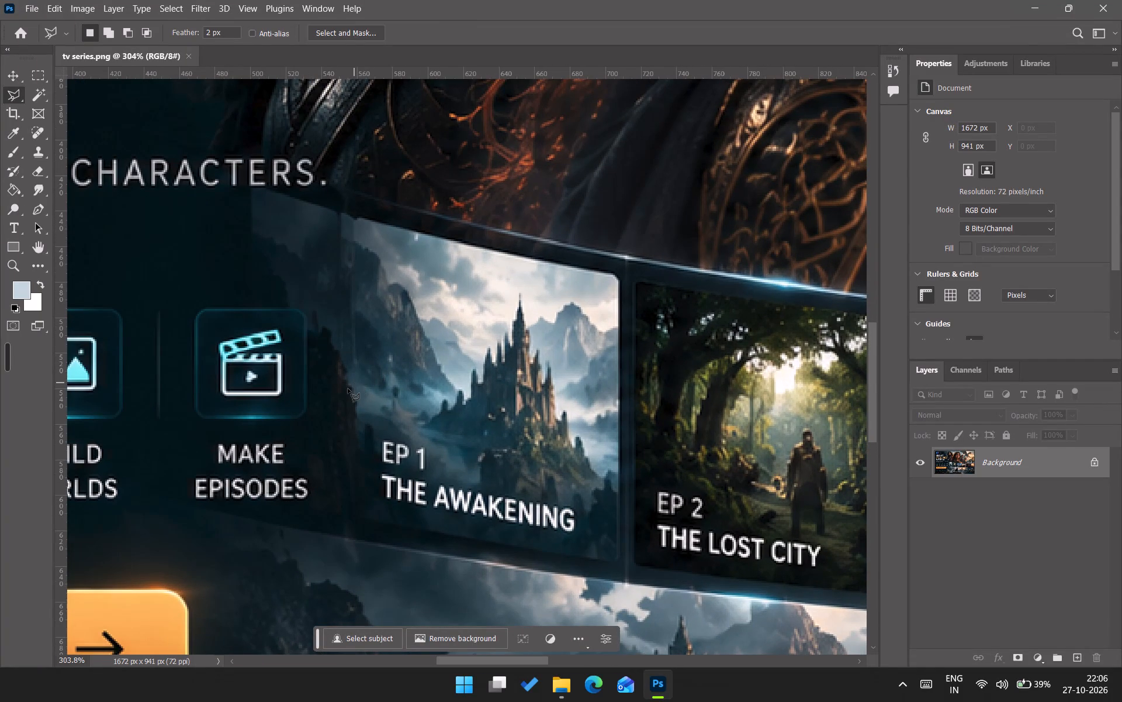
left_click(252, 188)
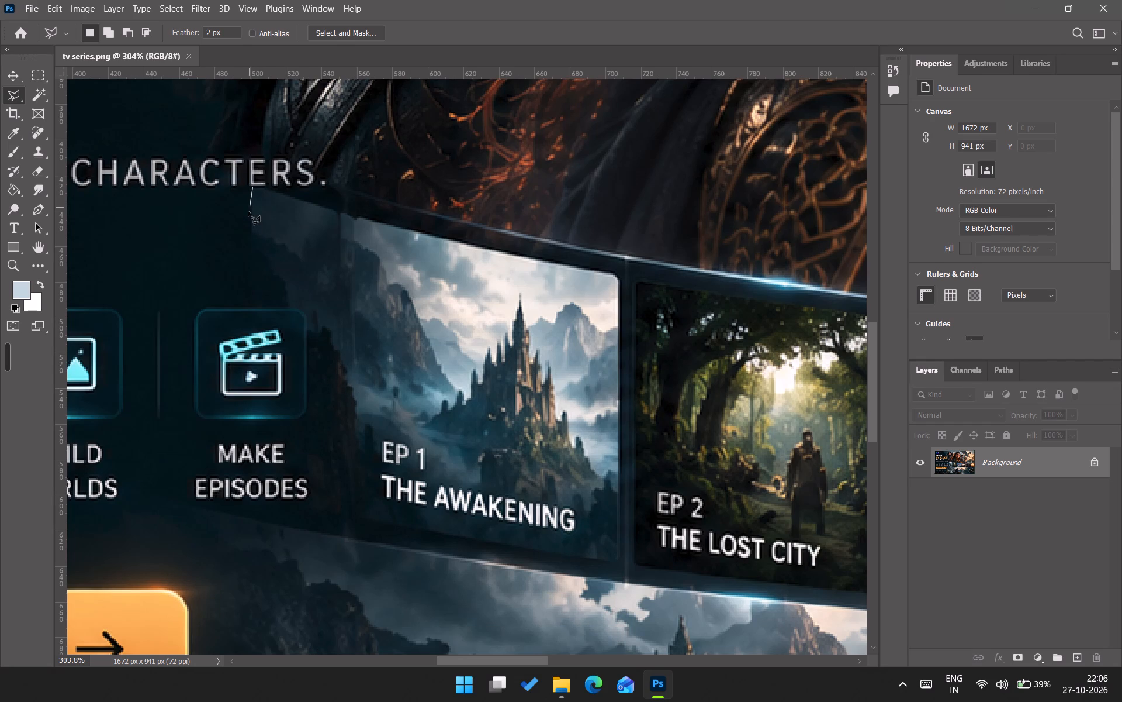
left_click(251, 228)
left_click(247, 307)
left_click(278, 308)
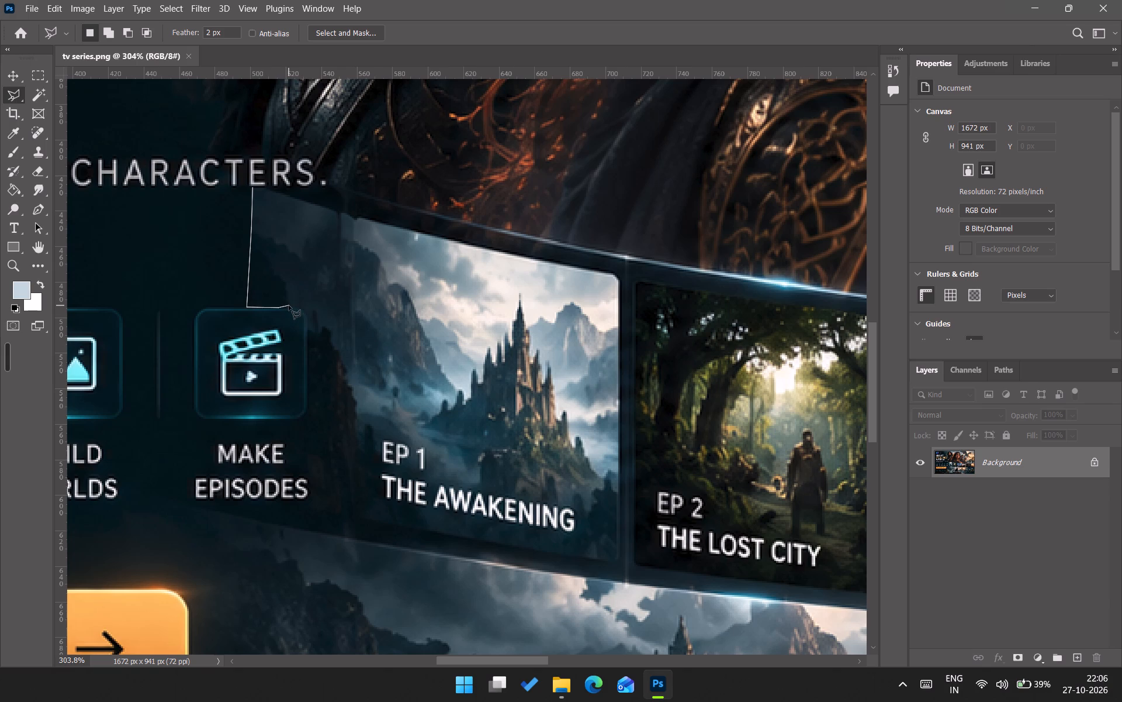
left_click(293, 310)
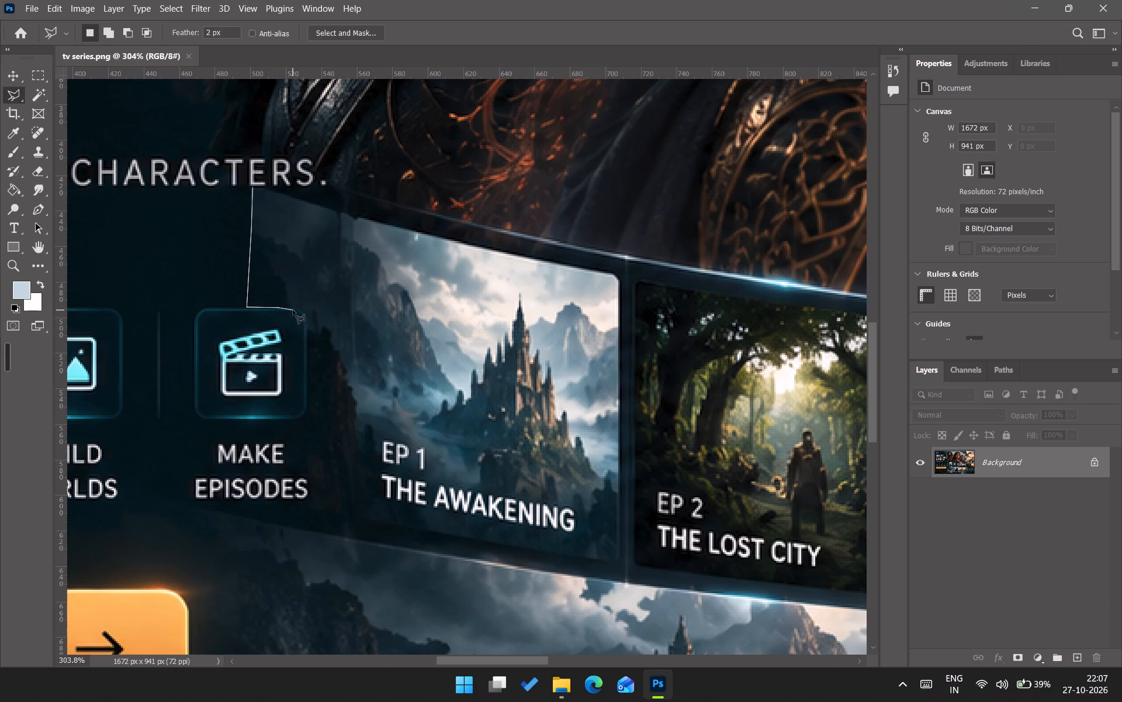
left_click(299, 311)
left_click(302, 315)
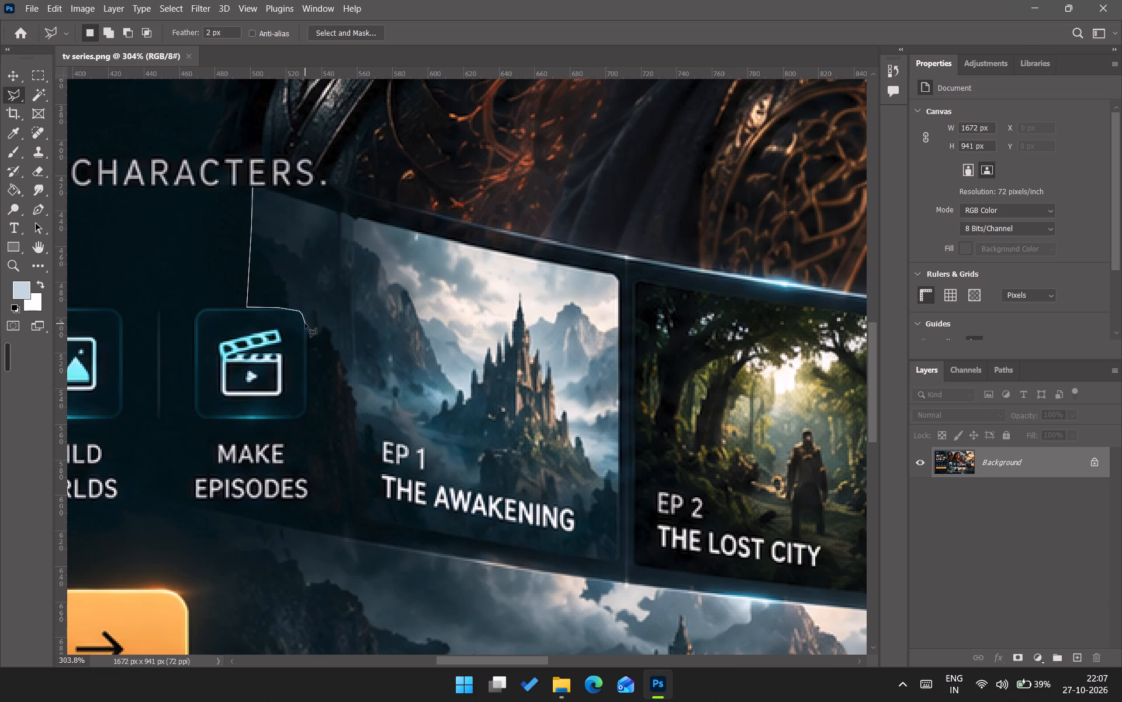
left_click(305, 324)
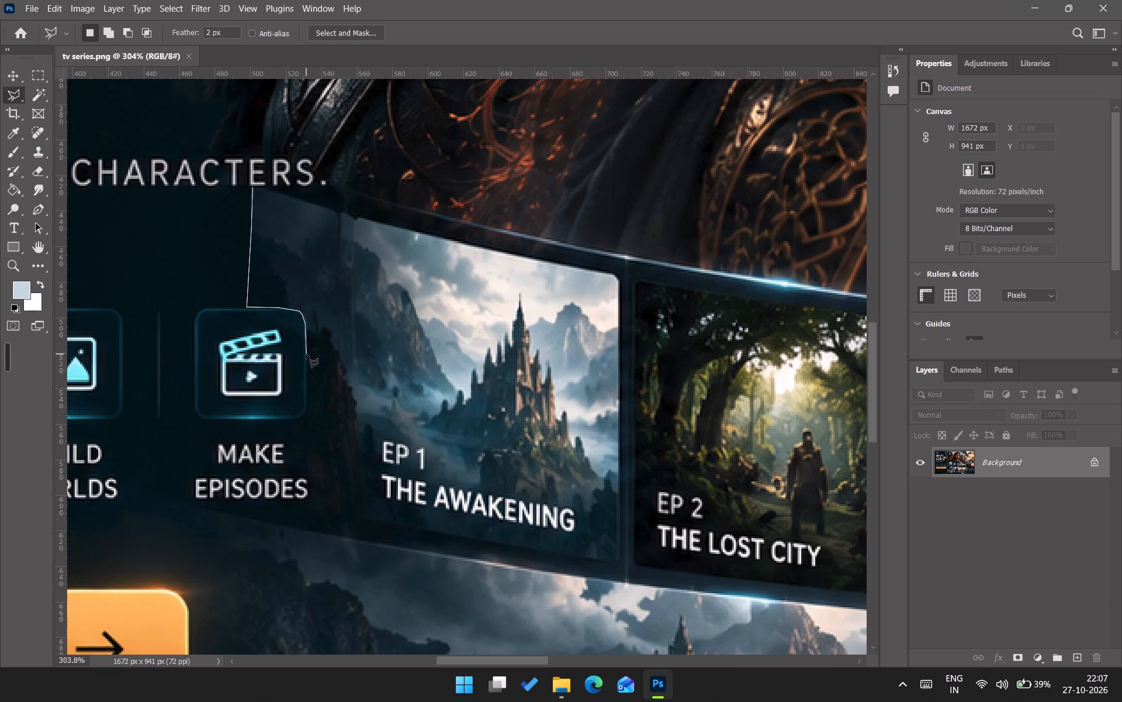
Continue the polygonal lasso outline down the Make Episodes icon's right edge, around its lower-right corner and along its bottom edge.
left_click(306, 354)
left_click(304, 380)
key("BackSpace")
left_click(305, 394)
left_click(305, 402)
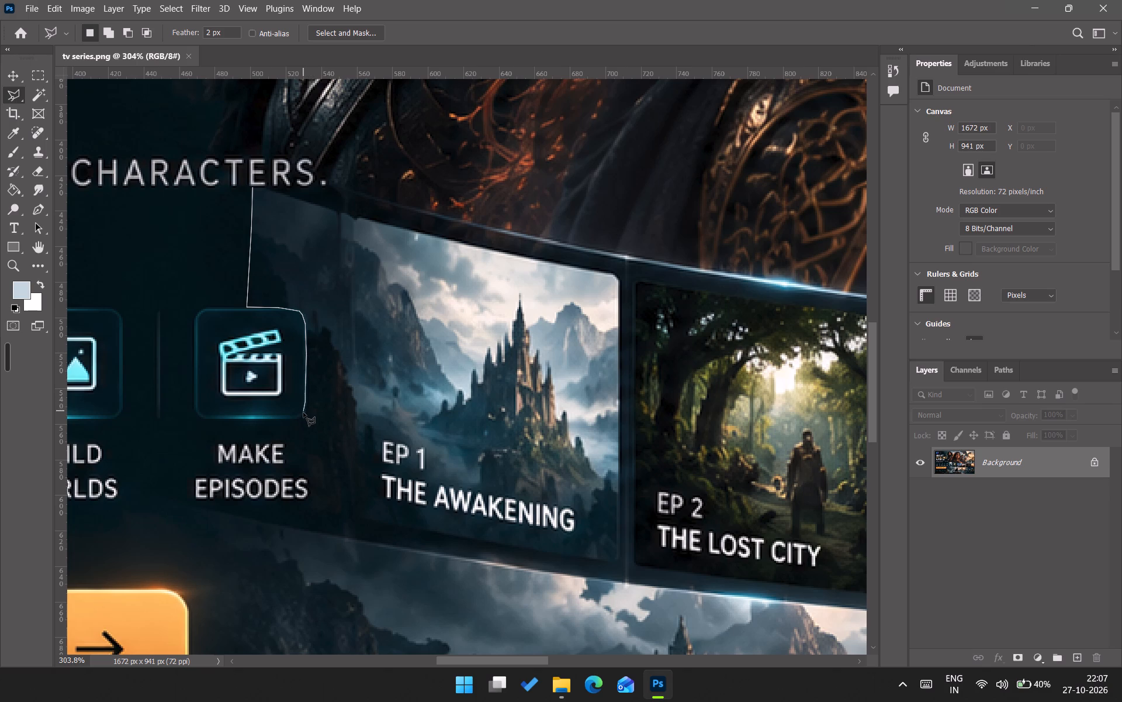
left_click(303, 413)
left_click(291, 419)
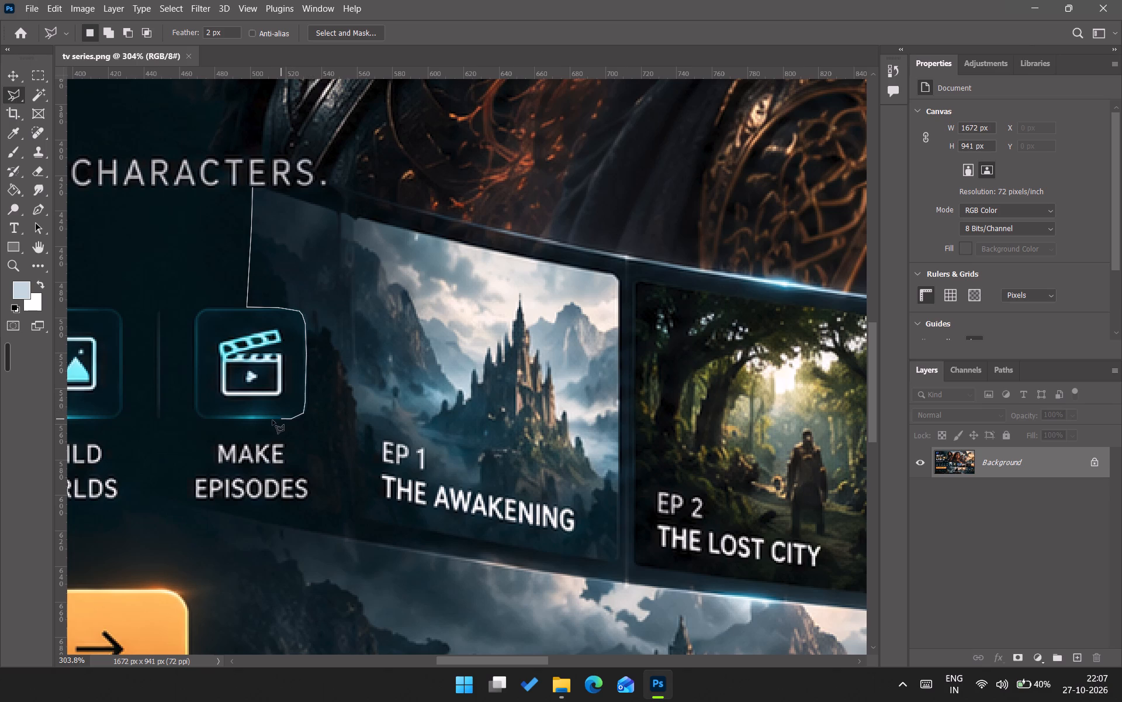
left_click(265, 422)
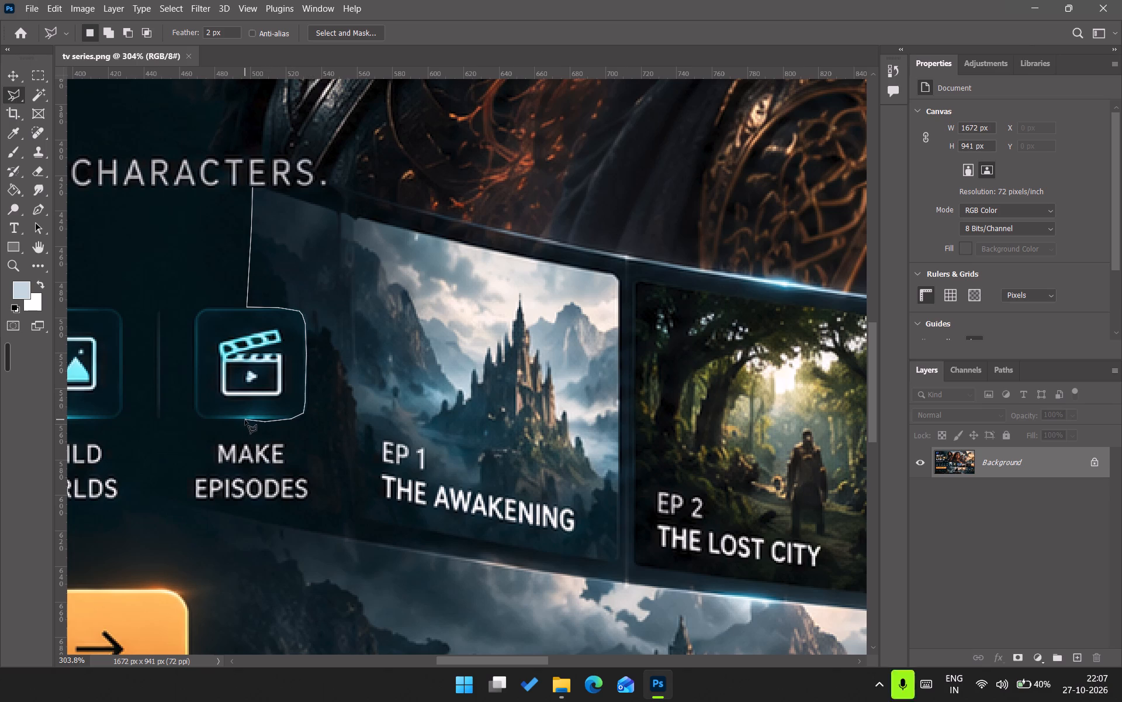
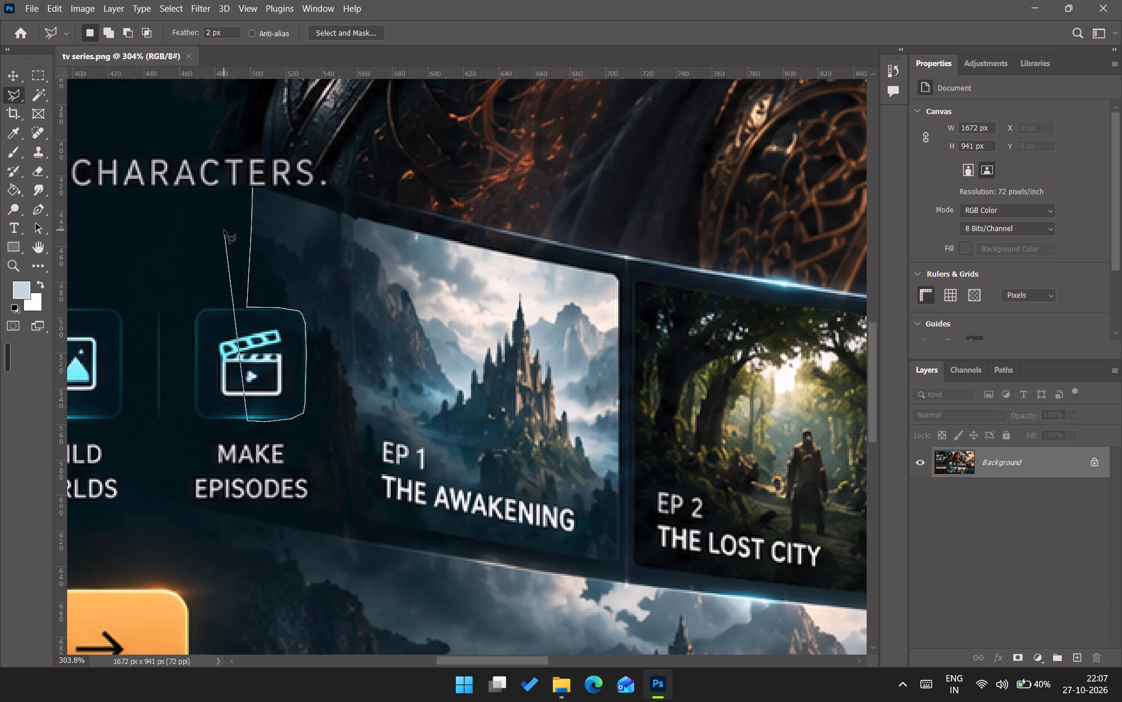
Continue the polygonal lasso outline from the Make Episodes icon's bottom edge down to the top of its MAKE label.
left_click(247, 444)
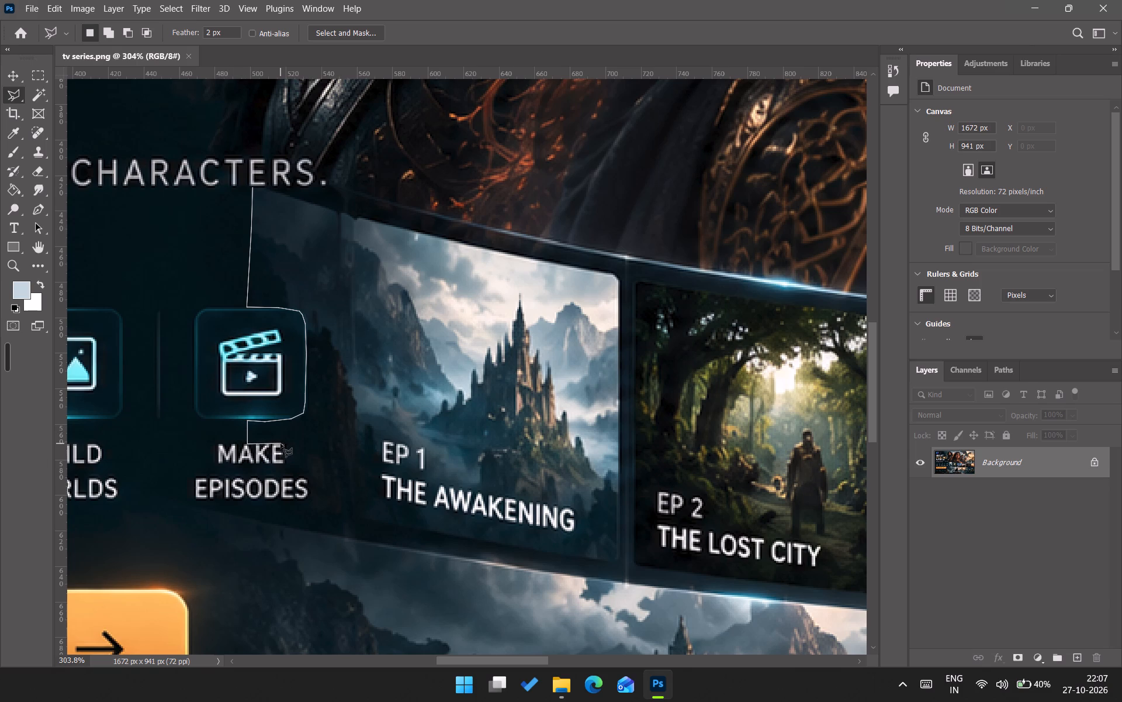
Continue the polygonal lasso outline around the right side of the Make Episodes label, down to just below the text.
left_click(283, 444)
left_click(283, 462)
left_click(305, 481)
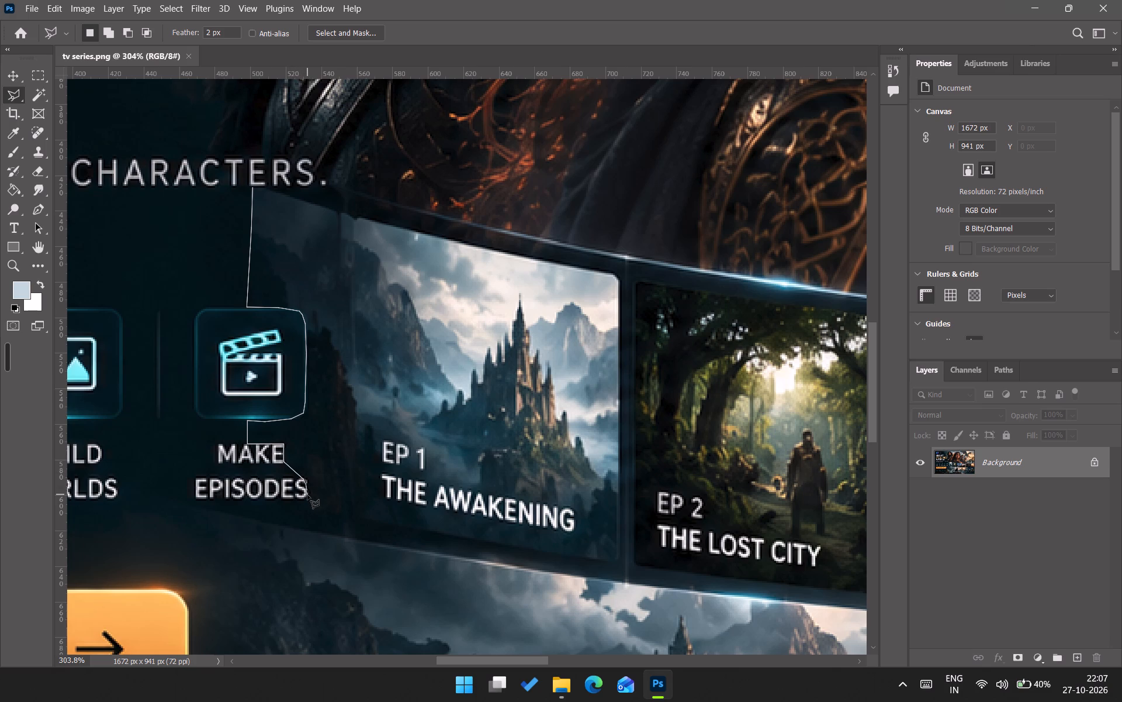
left_click(307, 496)
left_click(307, 501)
left_click(292, 510)
Trace the outline along the bottom edge of the EP 1 The Awakening panel to its lower-right corner.
left_click(360, 518)
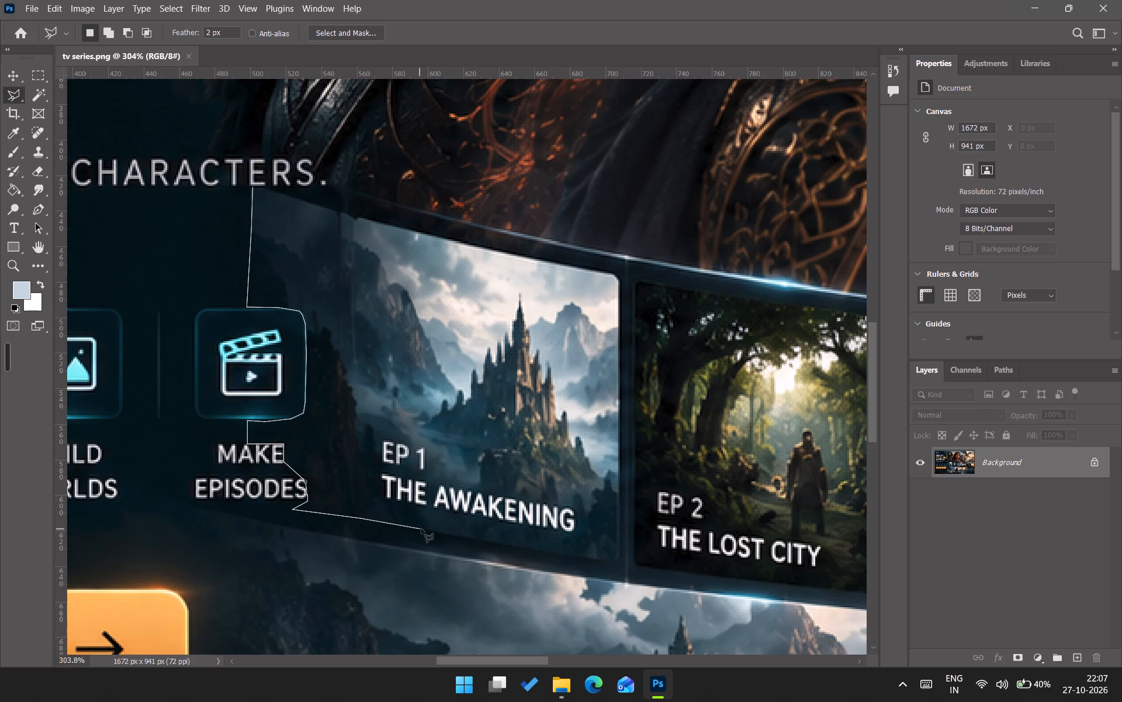
left_click(421, 529)
left_click(462, 536)
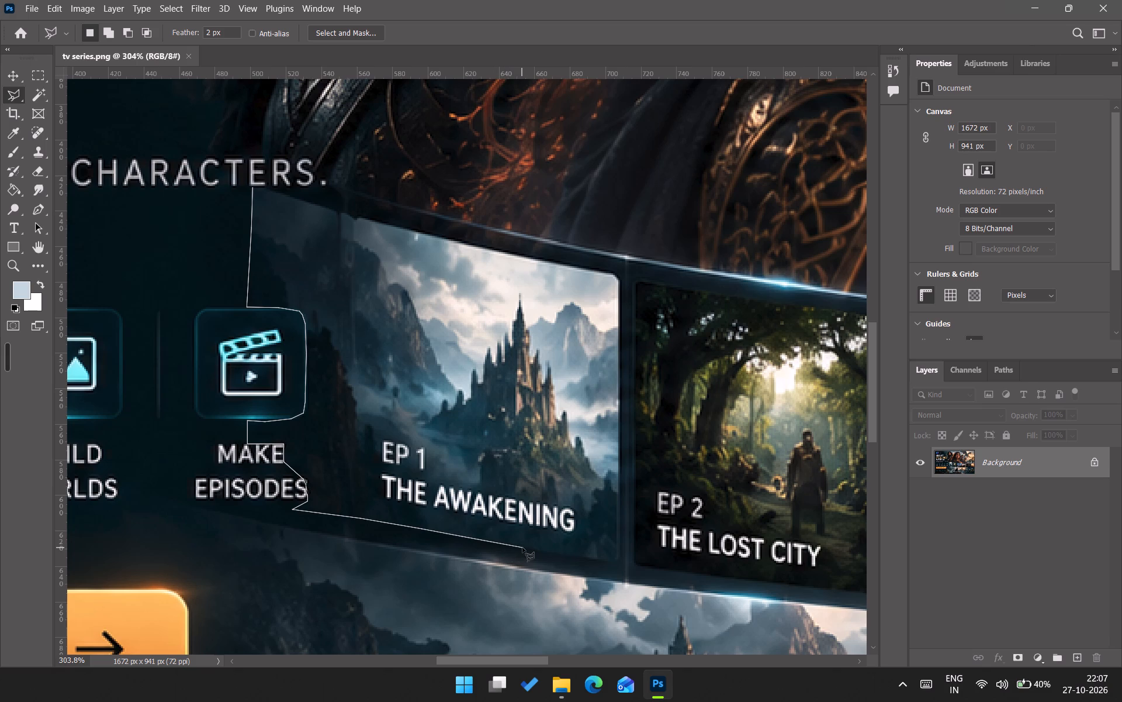
left_click(522, 548)
left_click(576, 555)
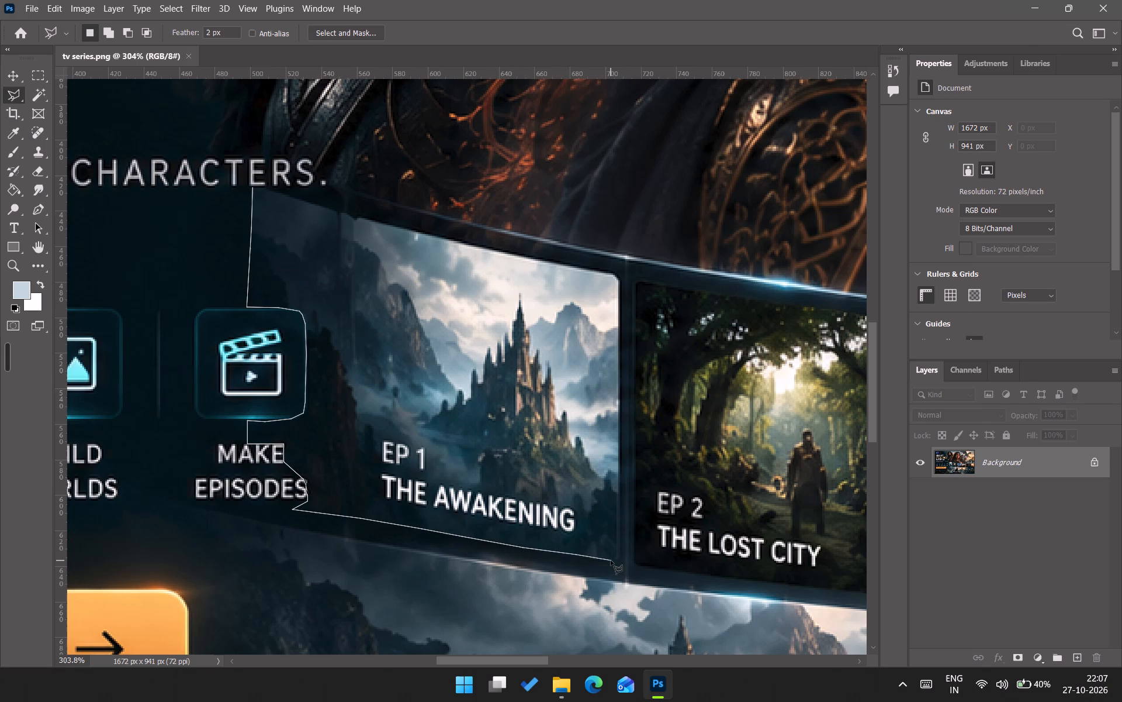
left_click(611, 560)
left_click(615, 560)
Trace the outline up the right edge of the EP 1 panel and around its upper-right corner, re-placing the misplaced corner point.
left_click(617, 552)
left_click(618, 456)
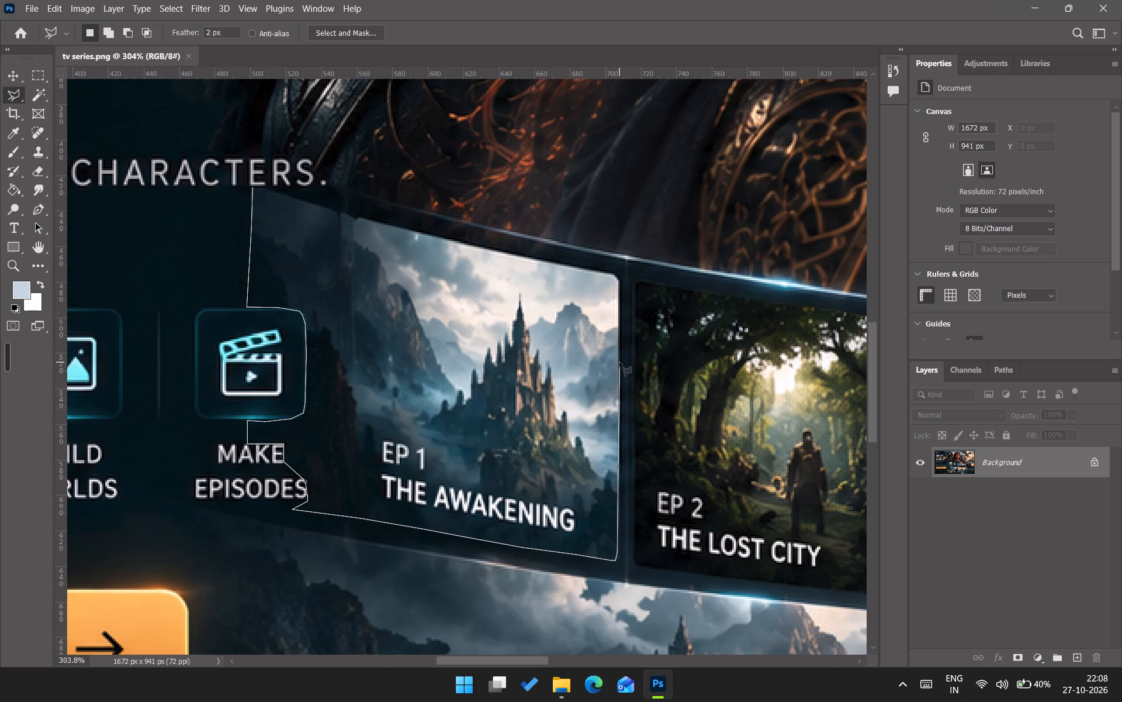
left_click(619, 362)
left_click(619, 297)
left_click(619, 282)
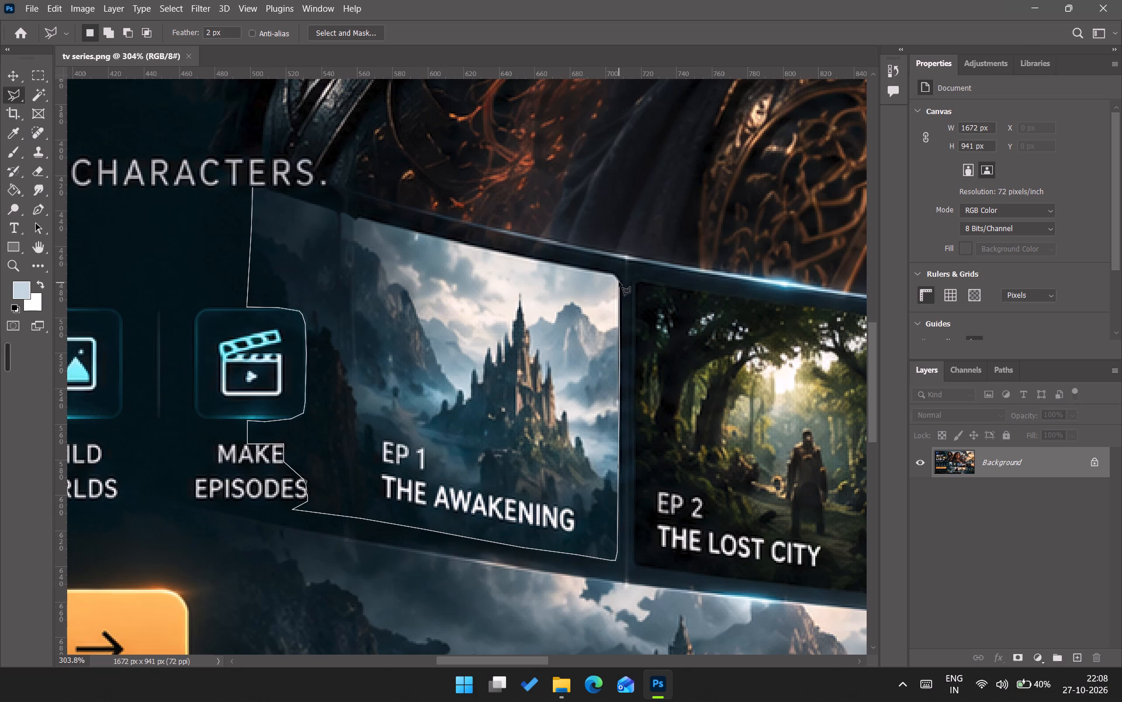
left_click(615, 277)
left_click(609, 277)
key("BackSpace")
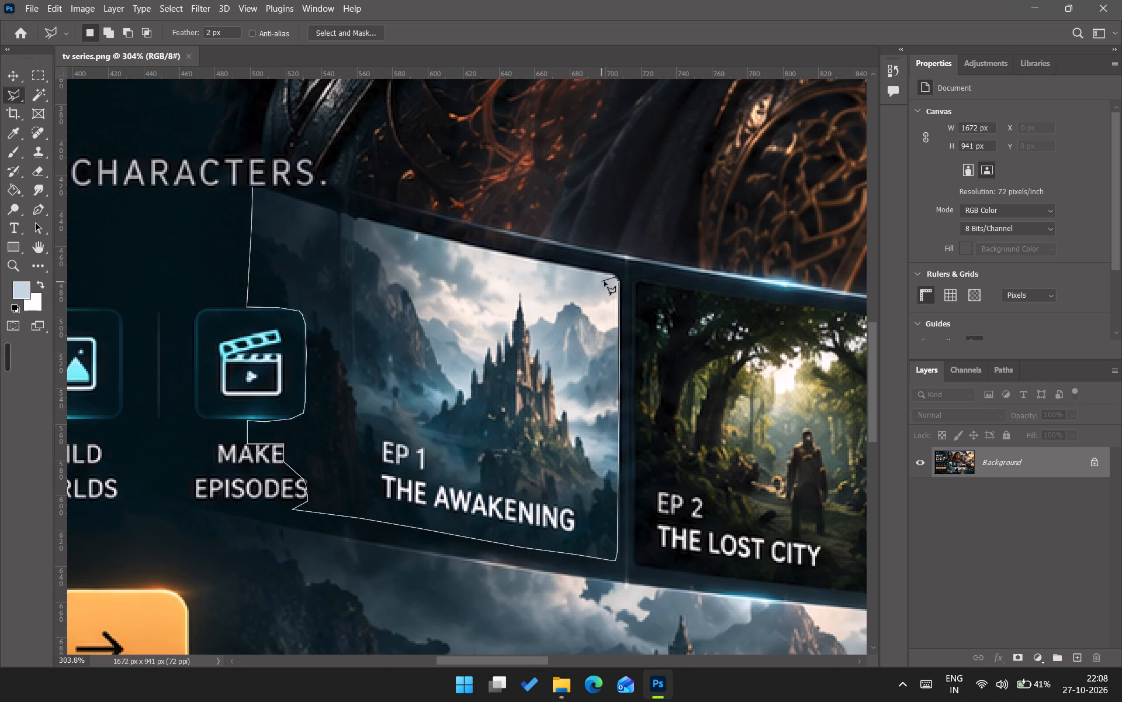
left_click(611, 274)
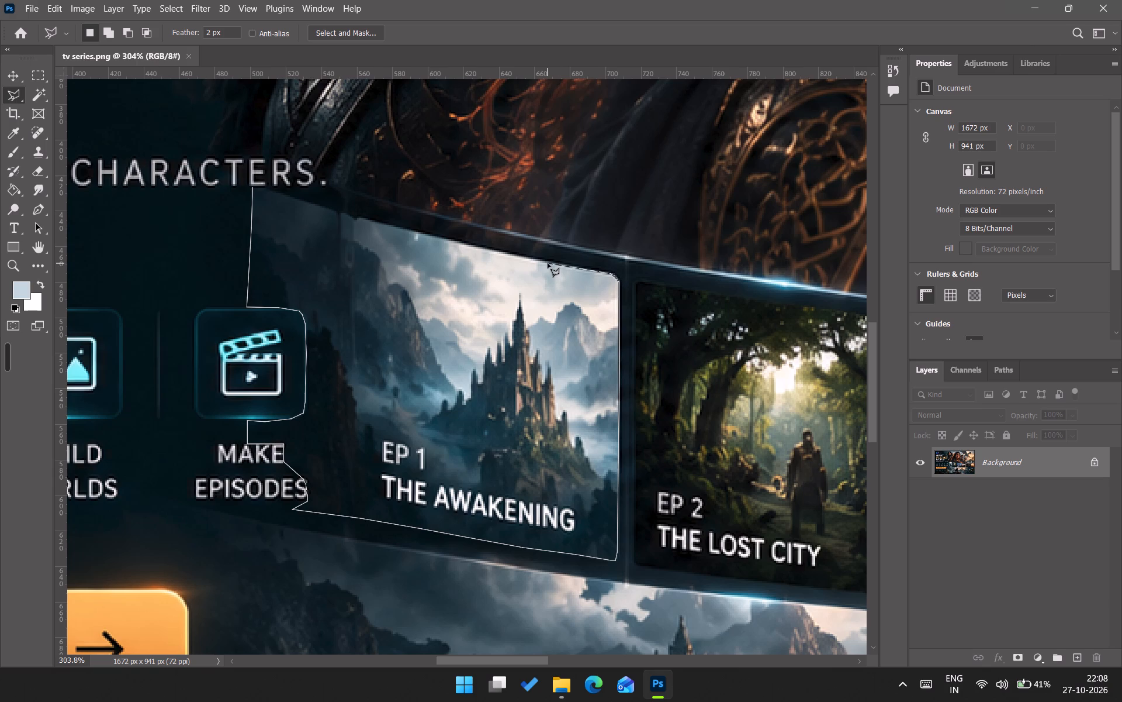
Trace the outline along the EP 1 panel's top edge back to the starting point and close the selection.
left_click(548, 263)
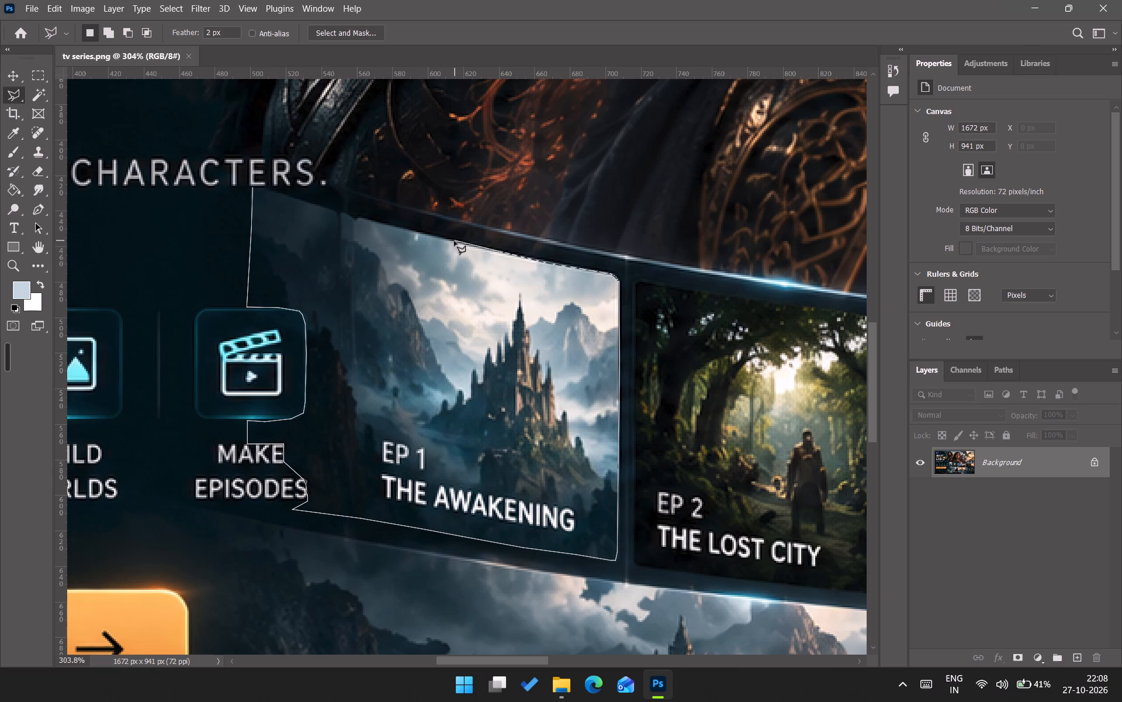
left_click(454, 241)
left_click(368, 222)
left_click(321, 207)
left_click(286, 195)
left_click(266, 189)
left_click(258, 189)
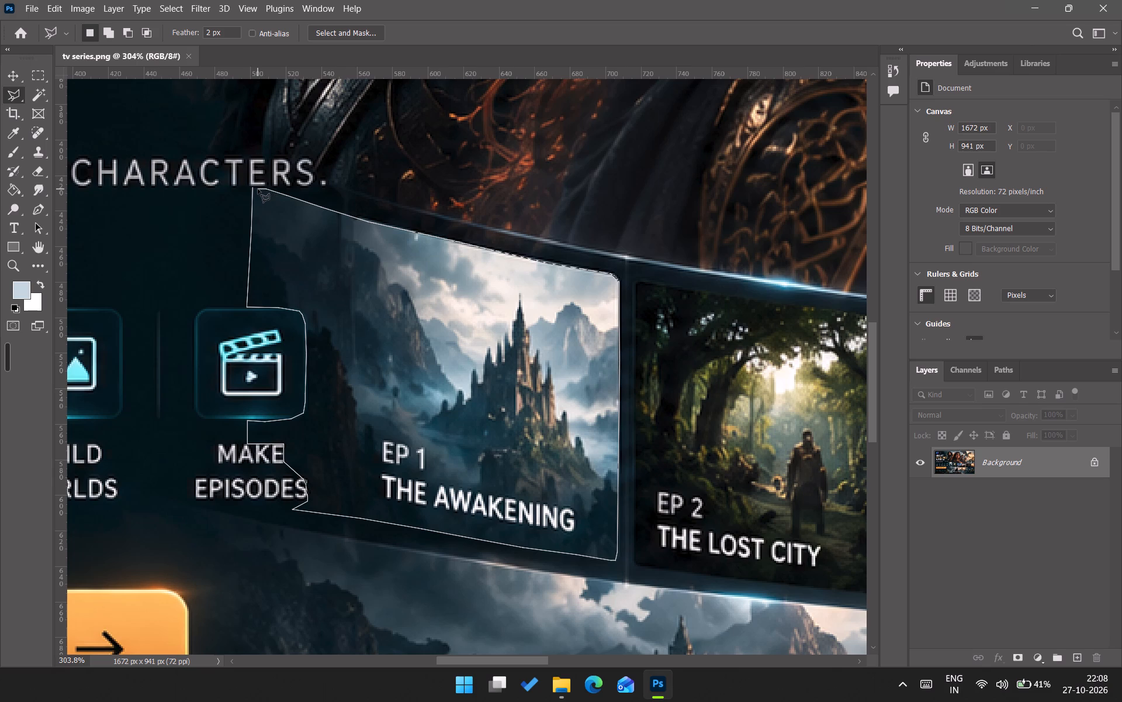
left_click(255, 189)
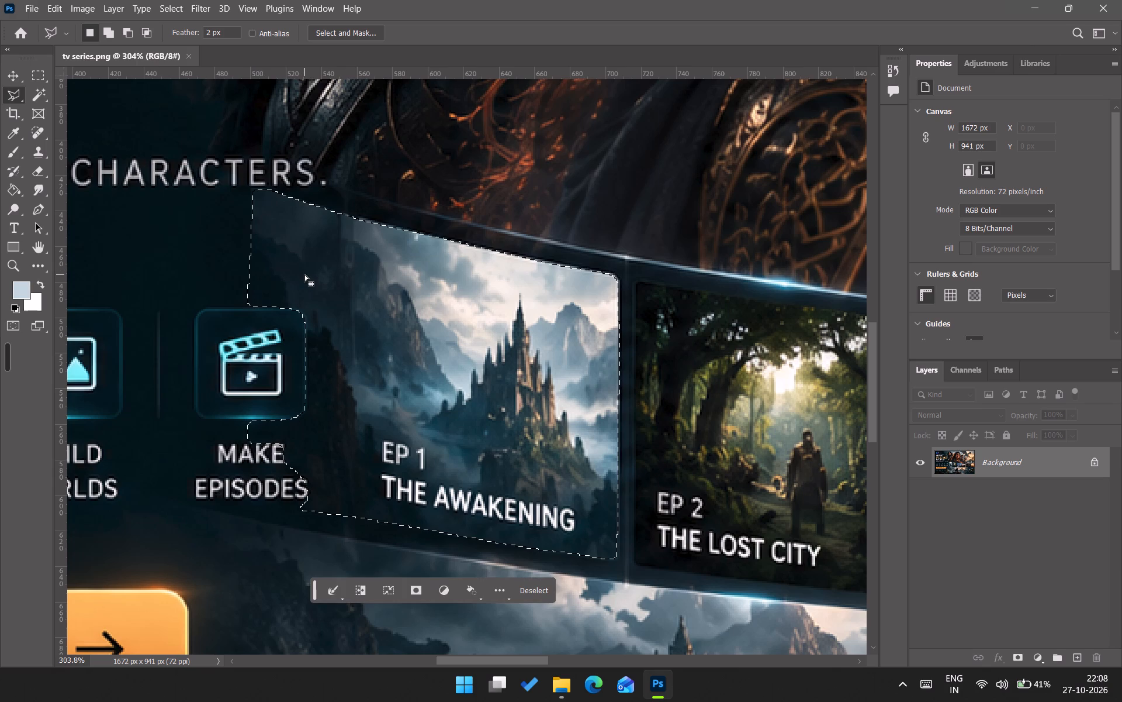
Copy the selected EP 1 panel and paste it into a new clipboard-sized document.
key("ctrl+c")
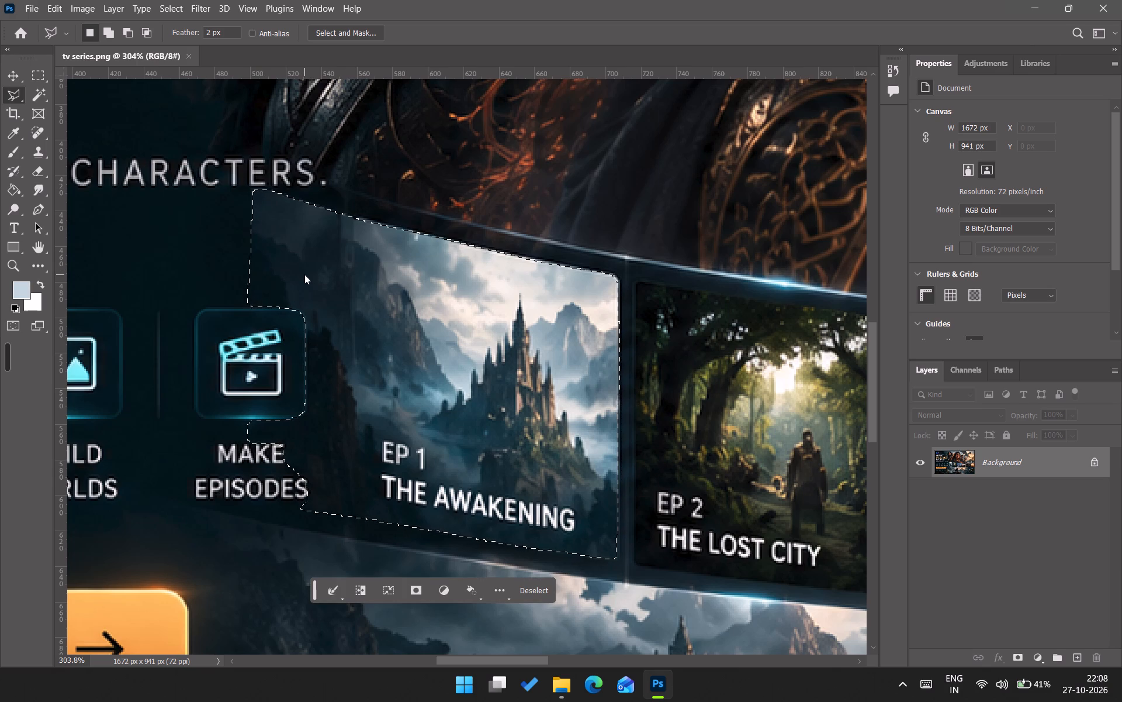
key("ctrl+n")
double_click(401, 263)
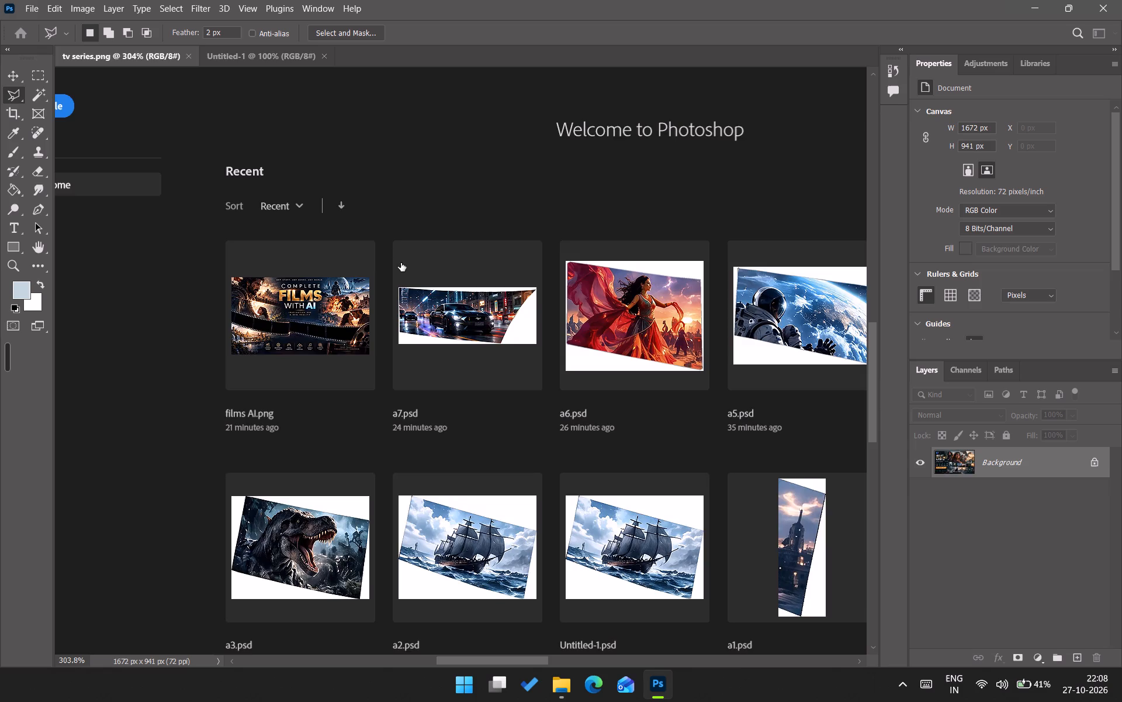
key("ctrl+v")
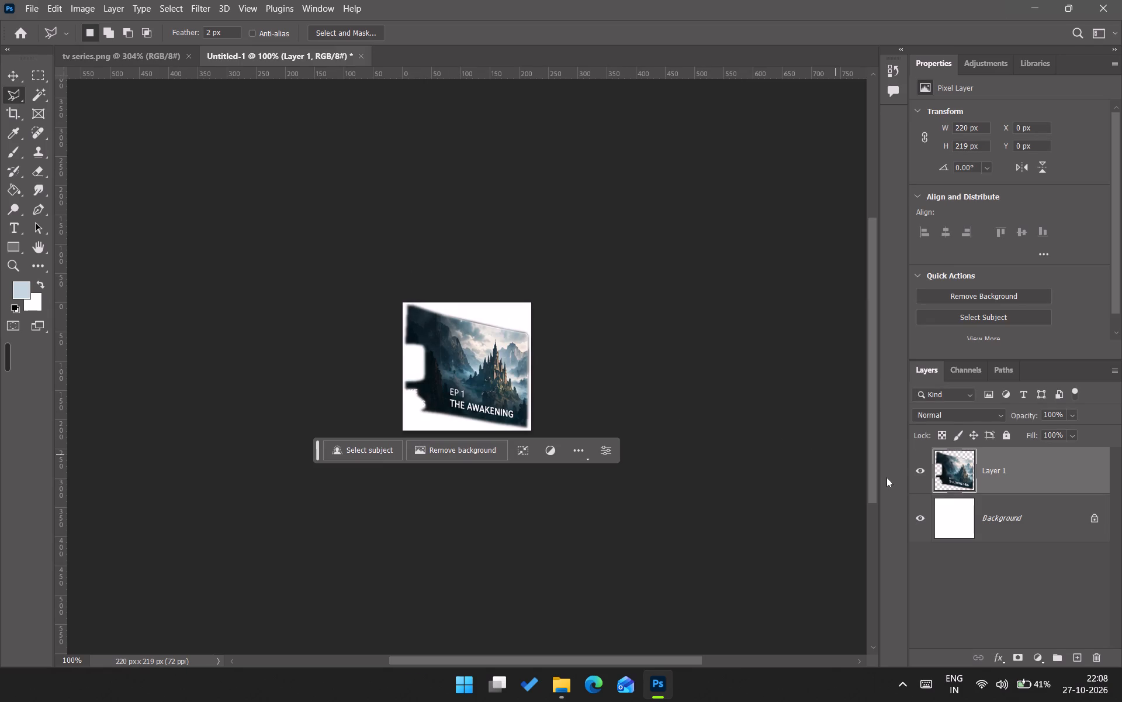
Delete the white Background layer so that only the pasted EP 1 panel layer is left.
left_click(991, 510)
key("Delete")
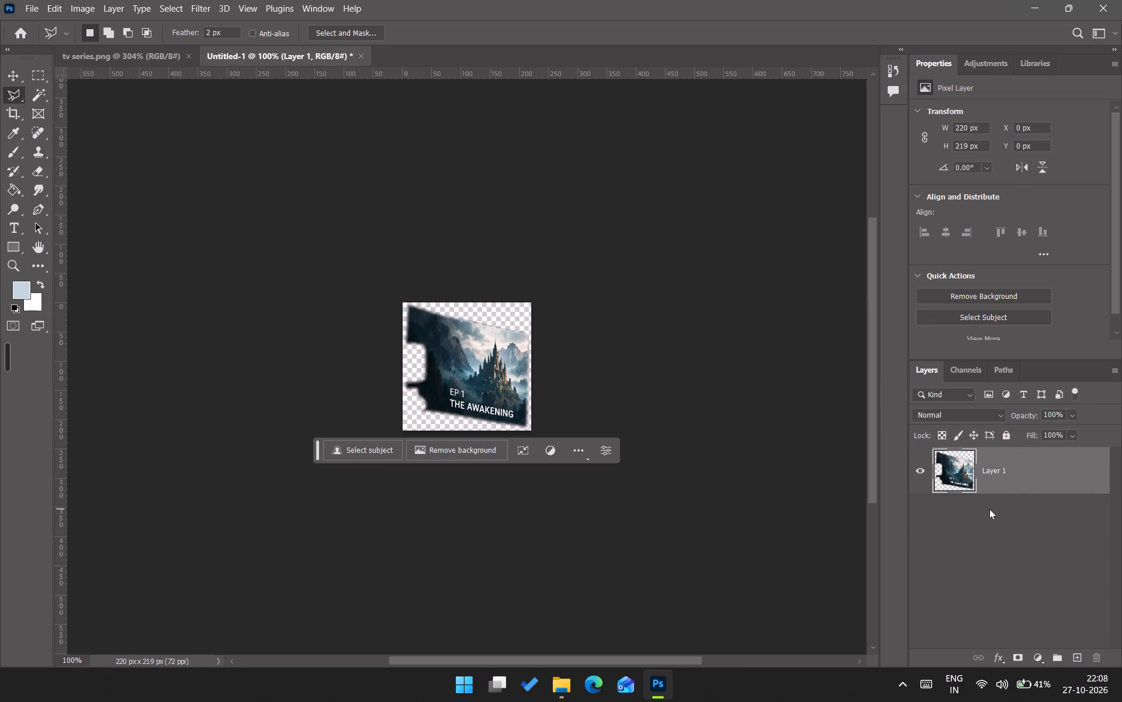
Save the EP 1 cutout as a Photoshop file named b1 in the raw folder and close it.
key("ctrl+s")
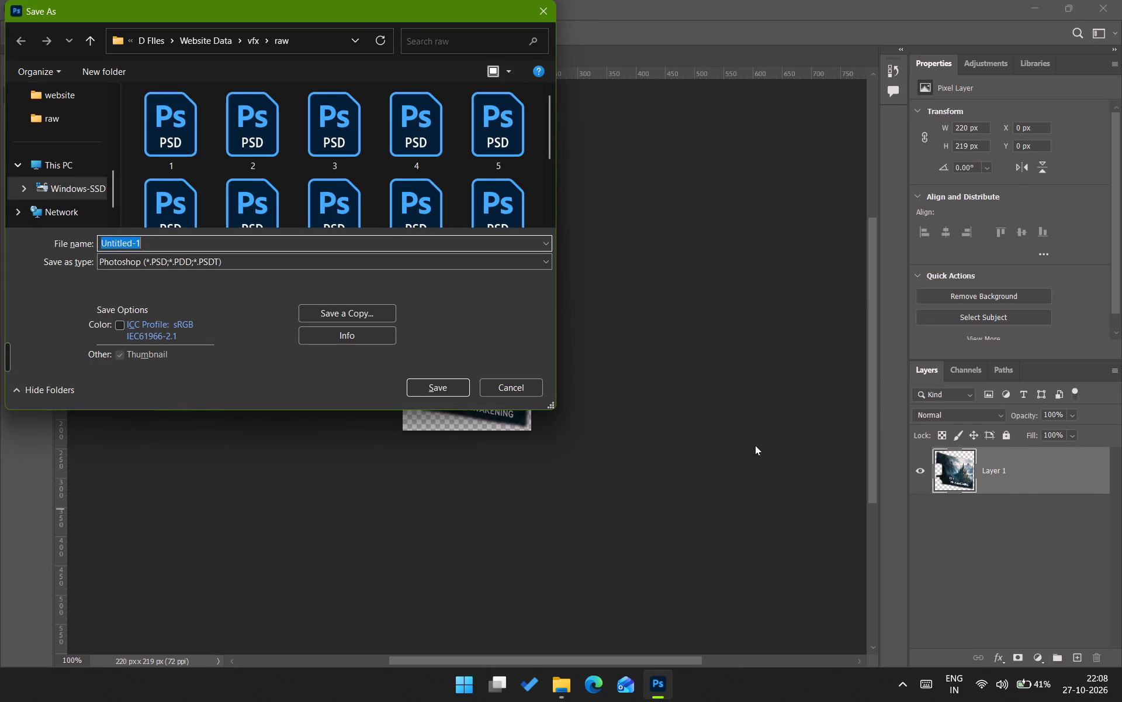
type("b1")
key("Return")
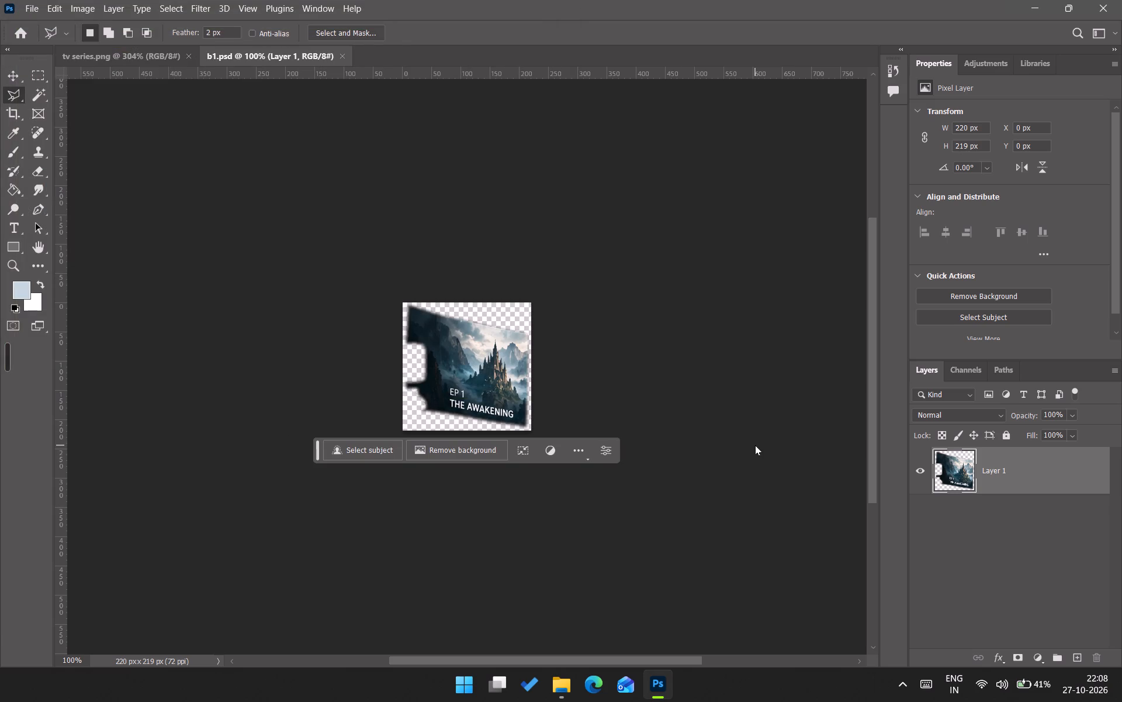
key("ctrl+s")
key("ctrl+w")
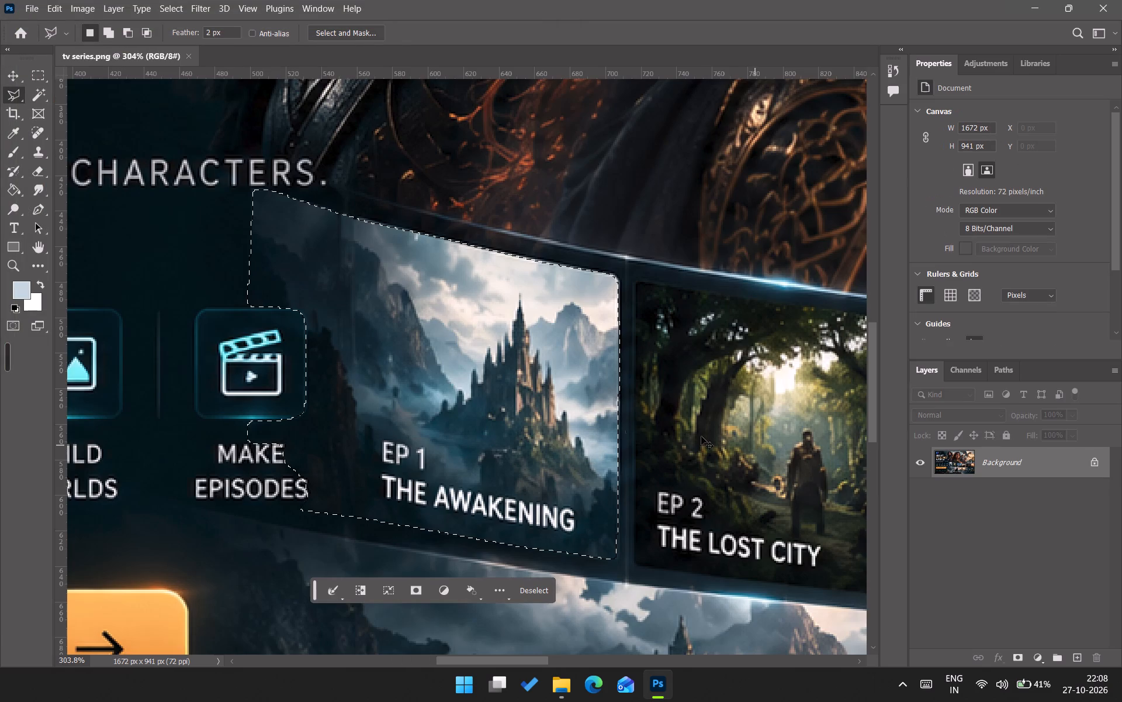
Fill the EP 1 panel selection in the banner with black at 100% opacity in Normal mode, and deselect.
key("Delete")
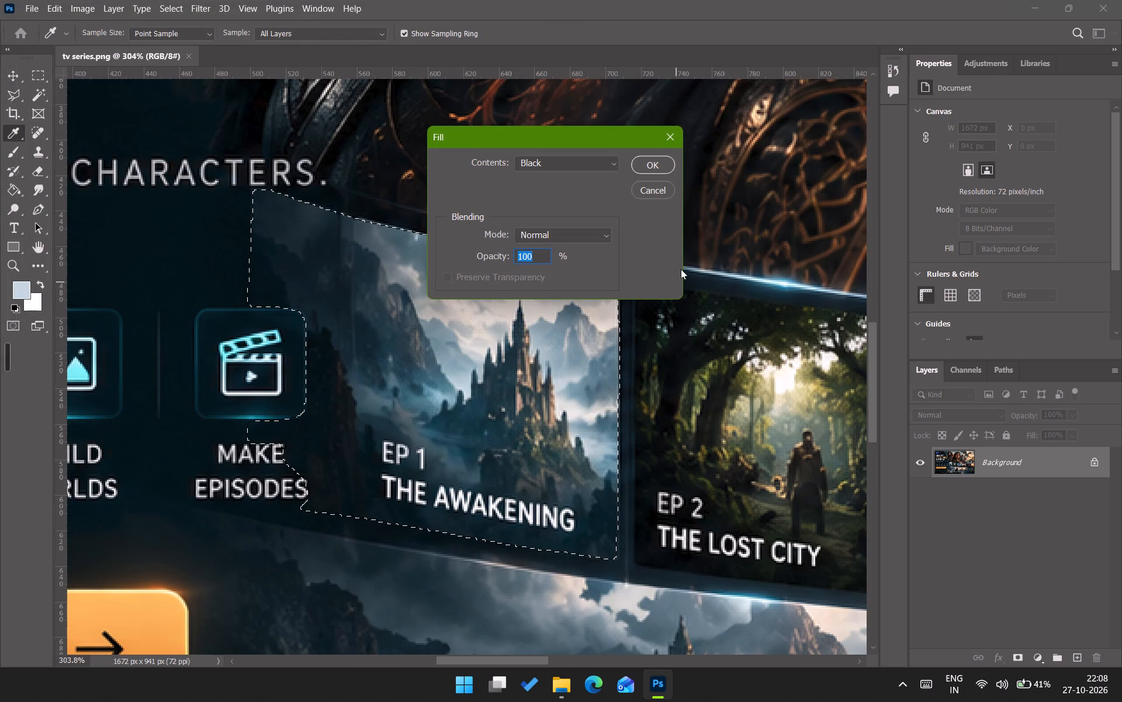
left_click(657, 166)
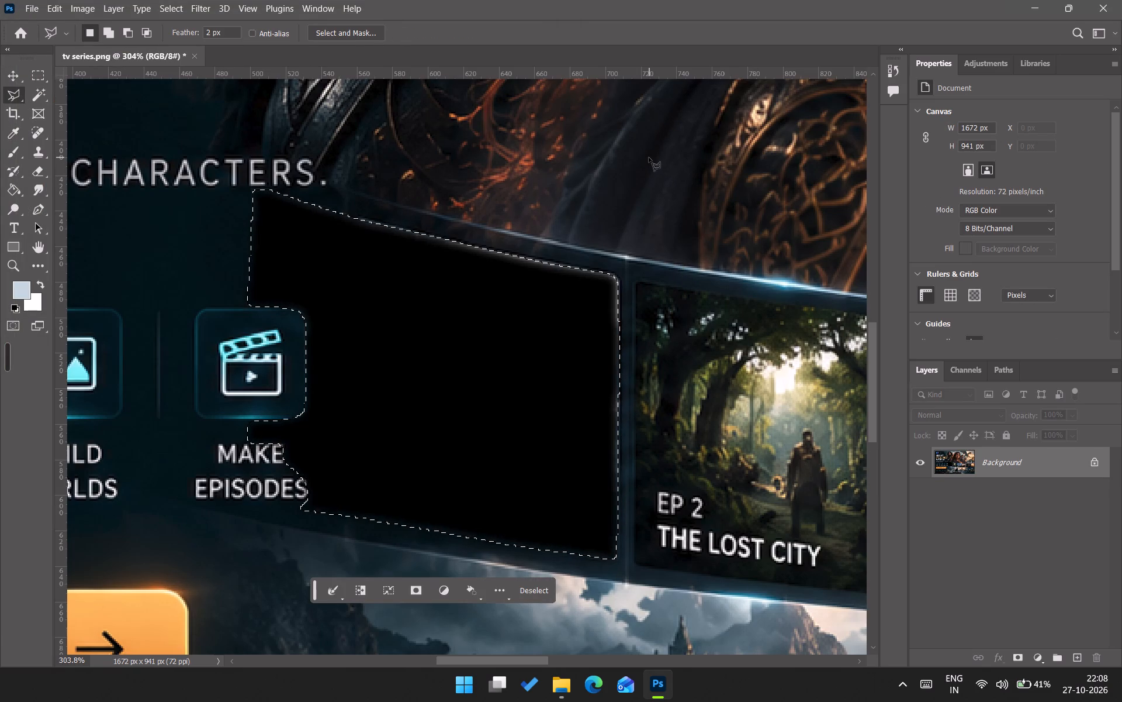
key("ctrl+d")
Bring the EP 2 The Lost City panel into close view.
scroll(656, 368, "down", 10, "alt")
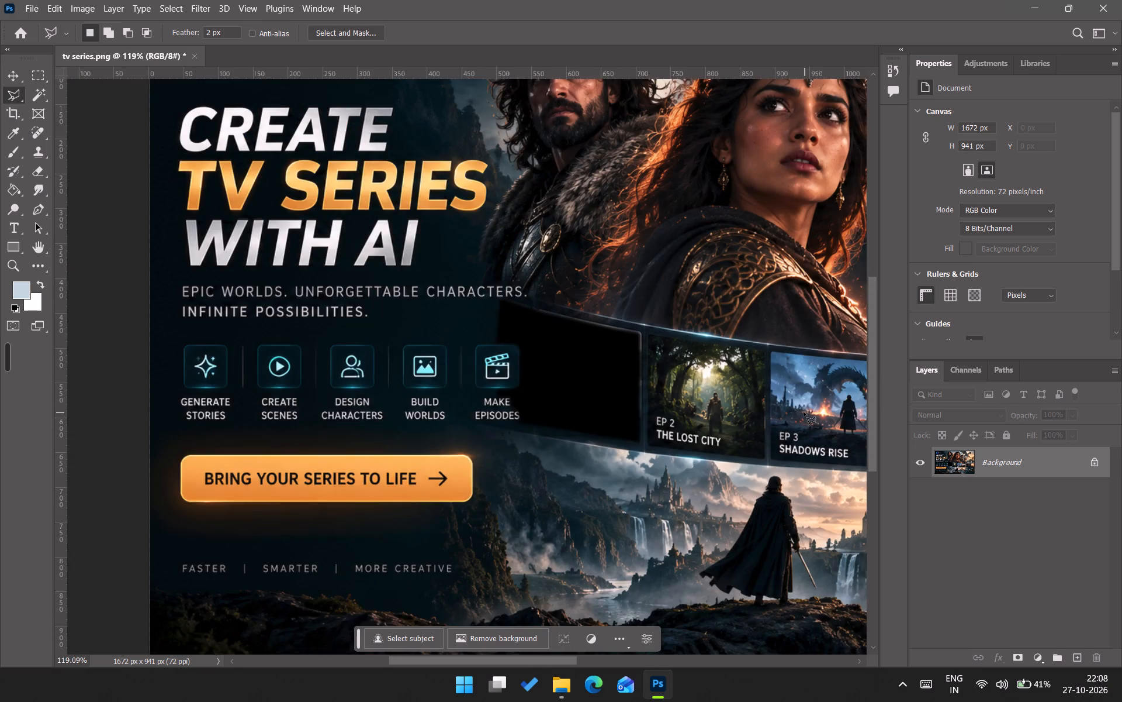
scroll(804, 412, "up", 14, "alt")
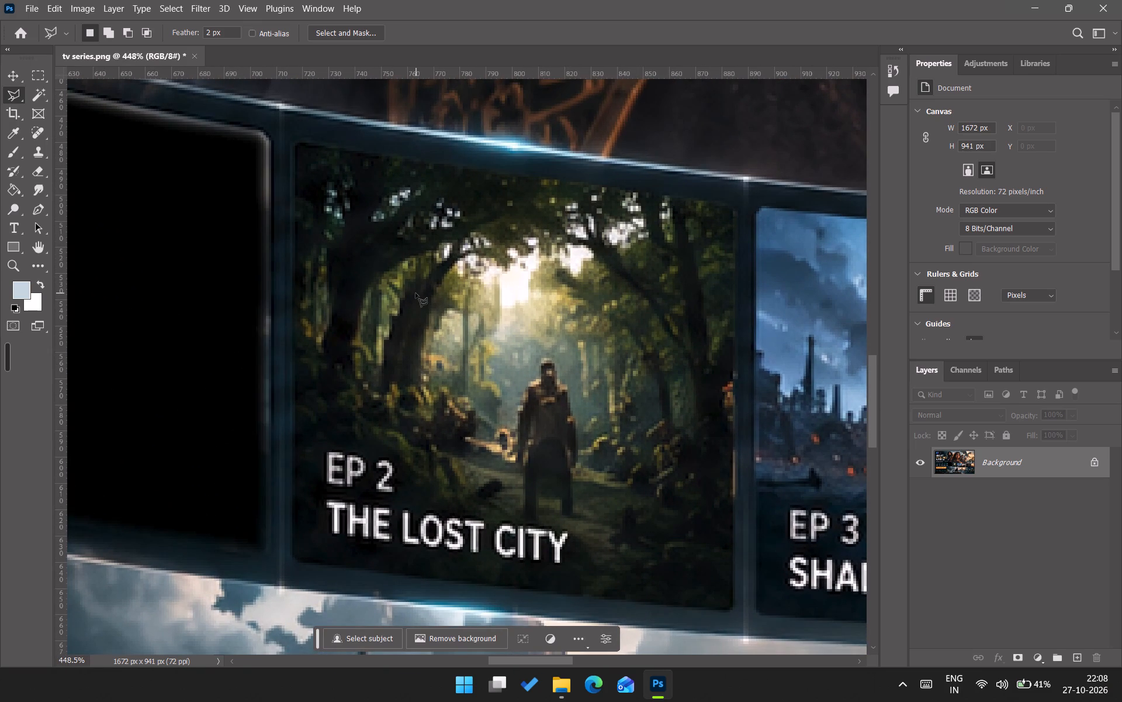
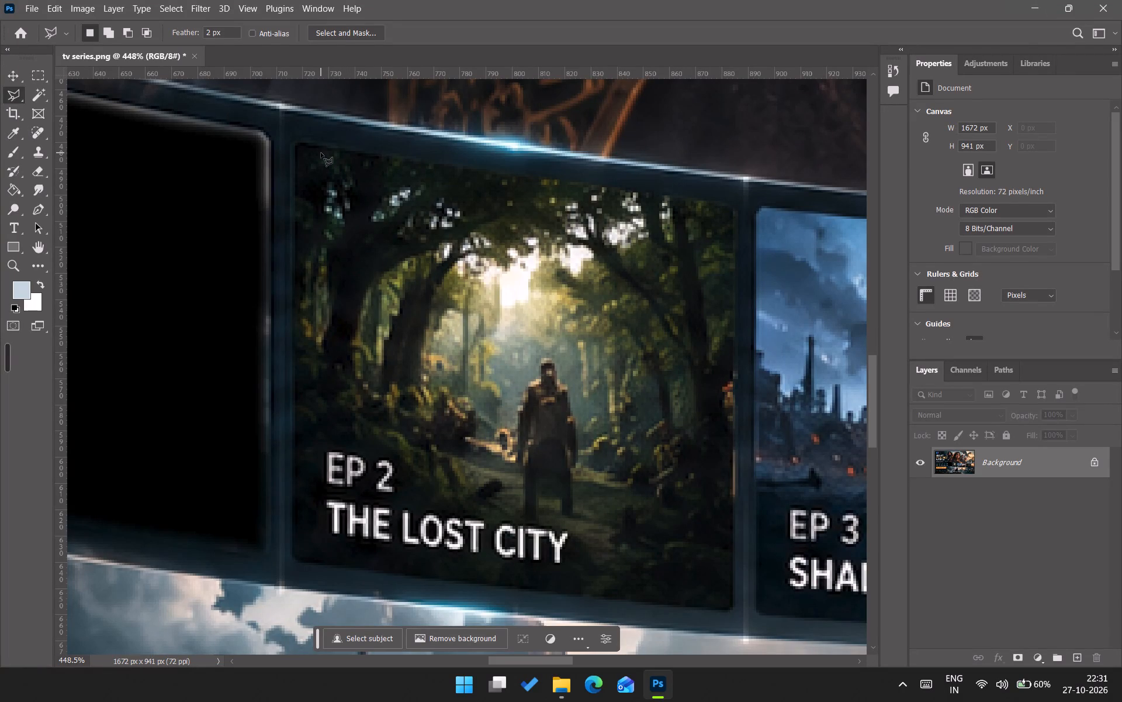
Select the EP 2 The Lost City panel by tracing its rounded outline with the Polygonal Lasso at 2 px feather.
left_click(304, 143)
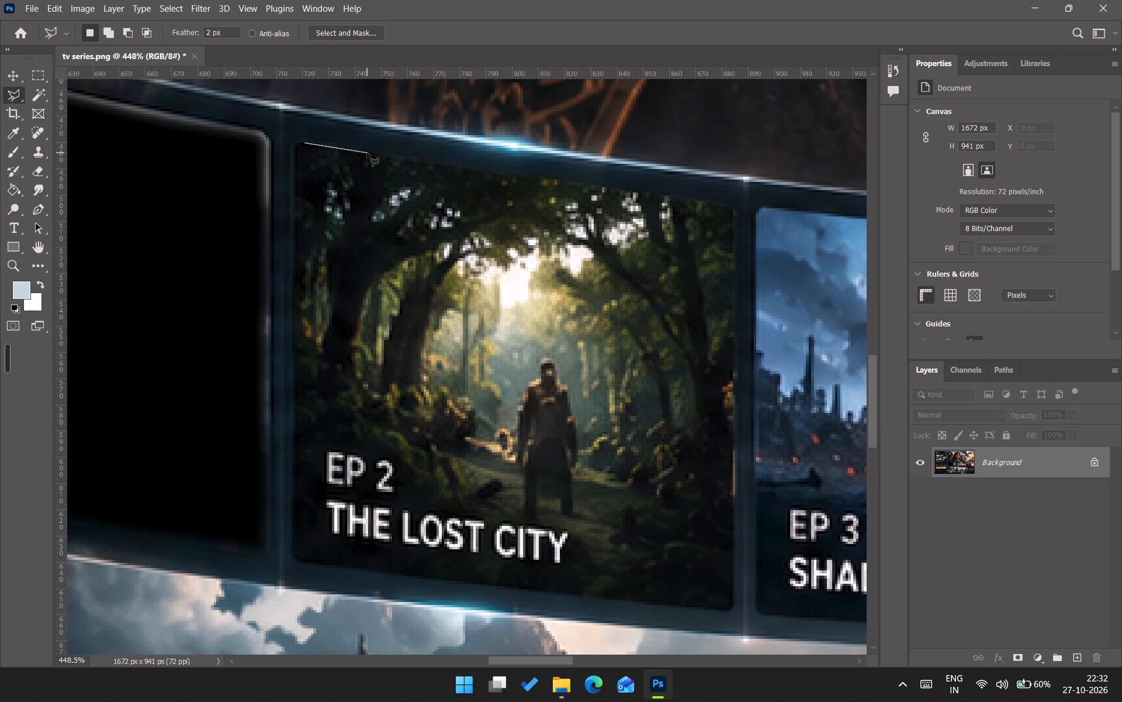
left_click(367, 153)
left_click(438, 163)
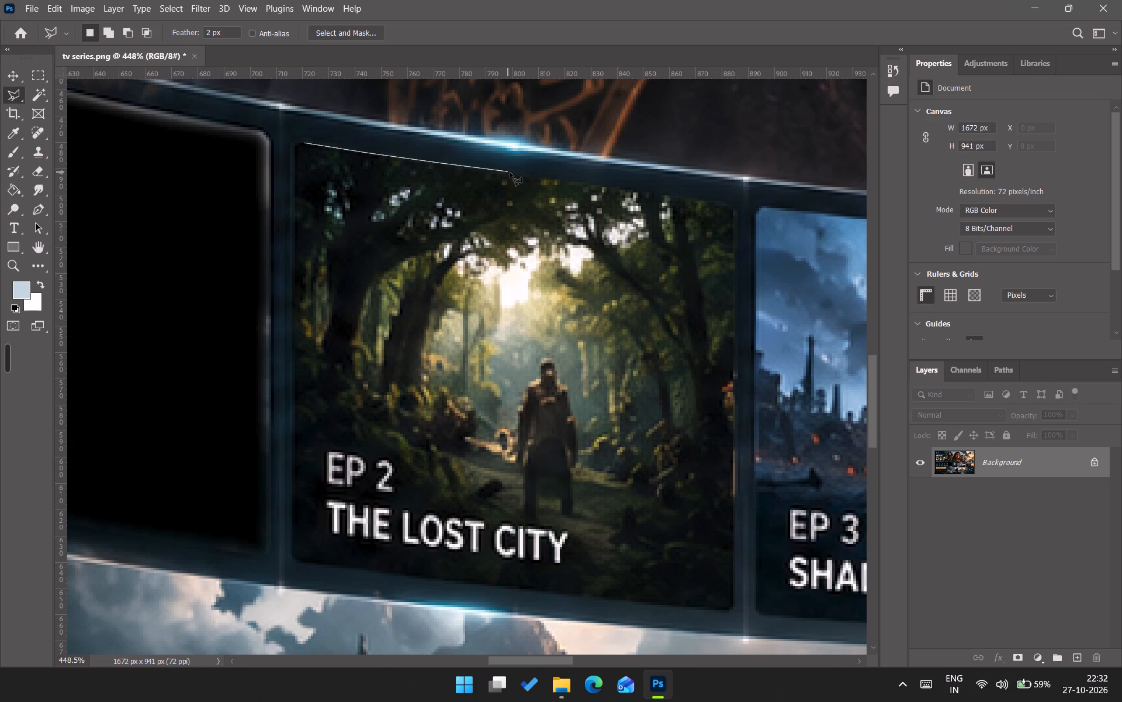
left_click(512, 174)
left_click(584, 183)
left_click(668, 194)
left_click(721, 201)
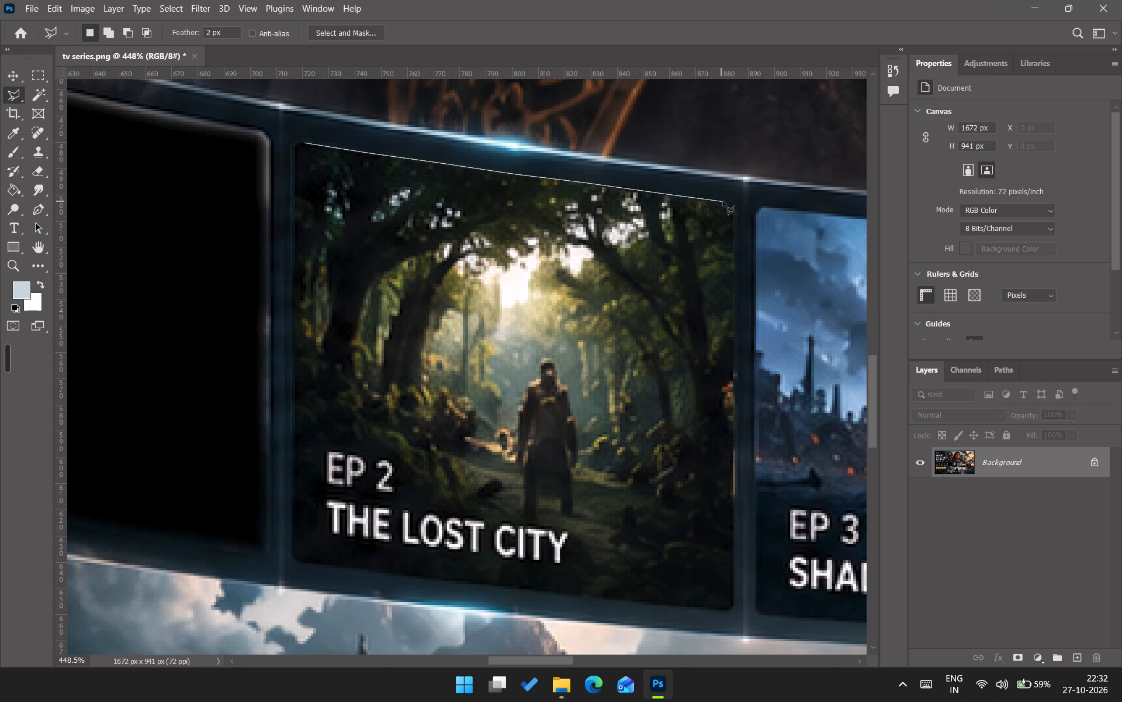
left_click(732, 203)
left_click(736, 214)
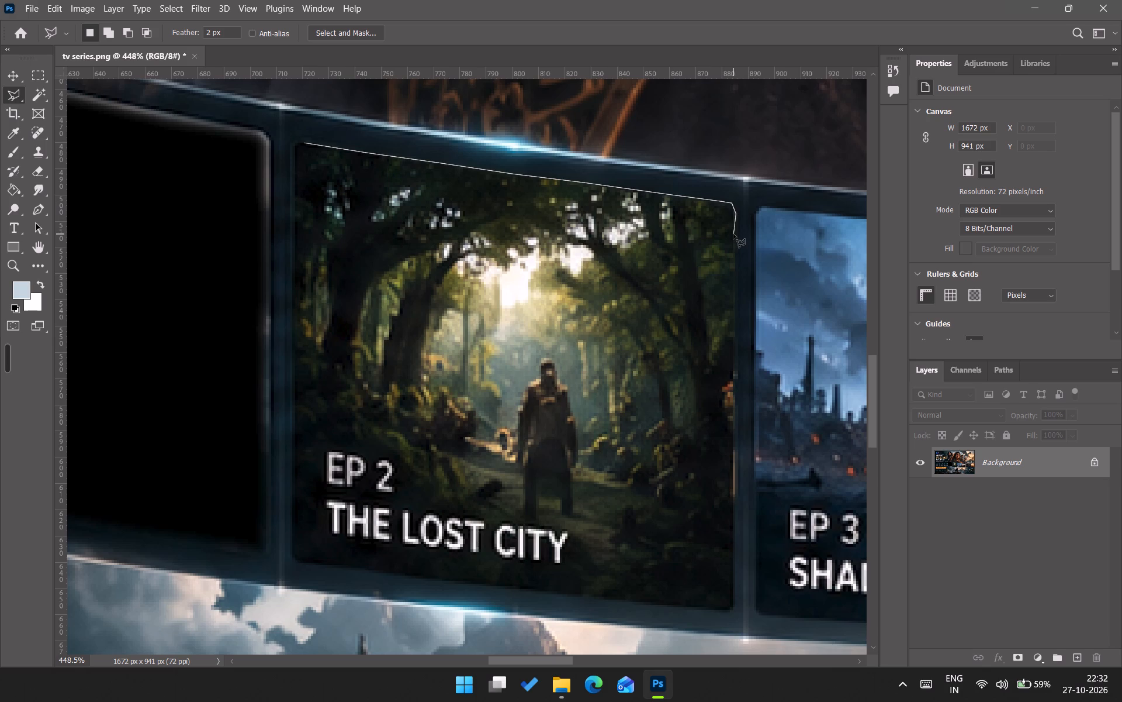
left_click(735, 244)
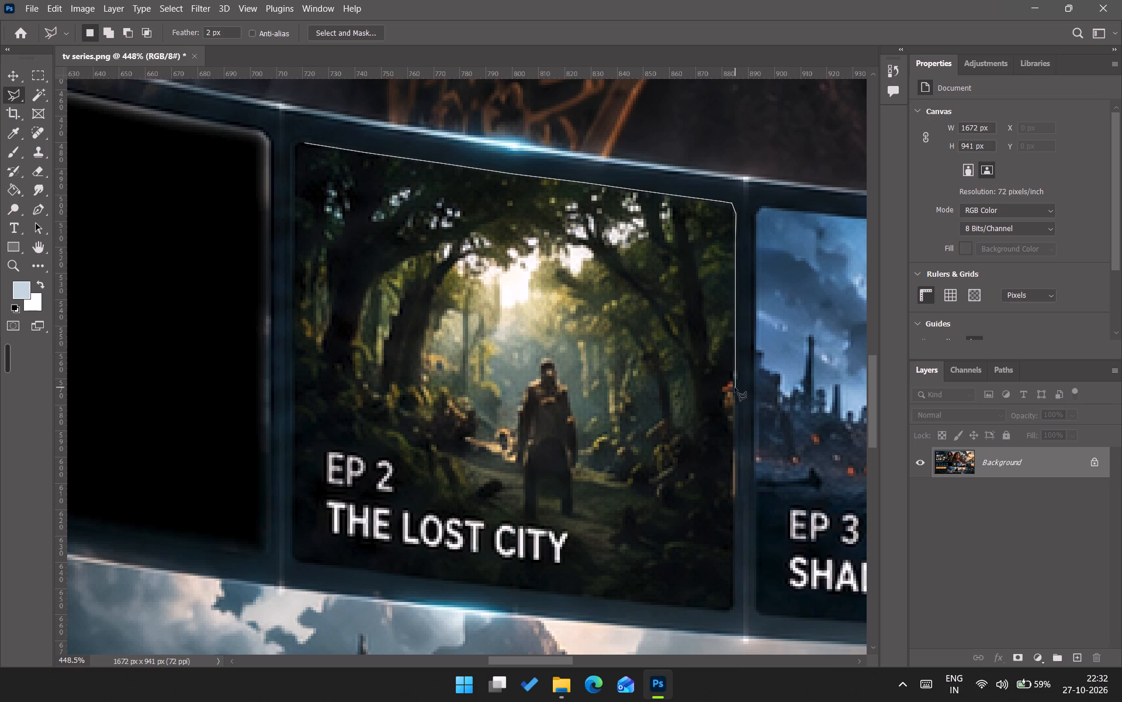
left_click(735, 387)
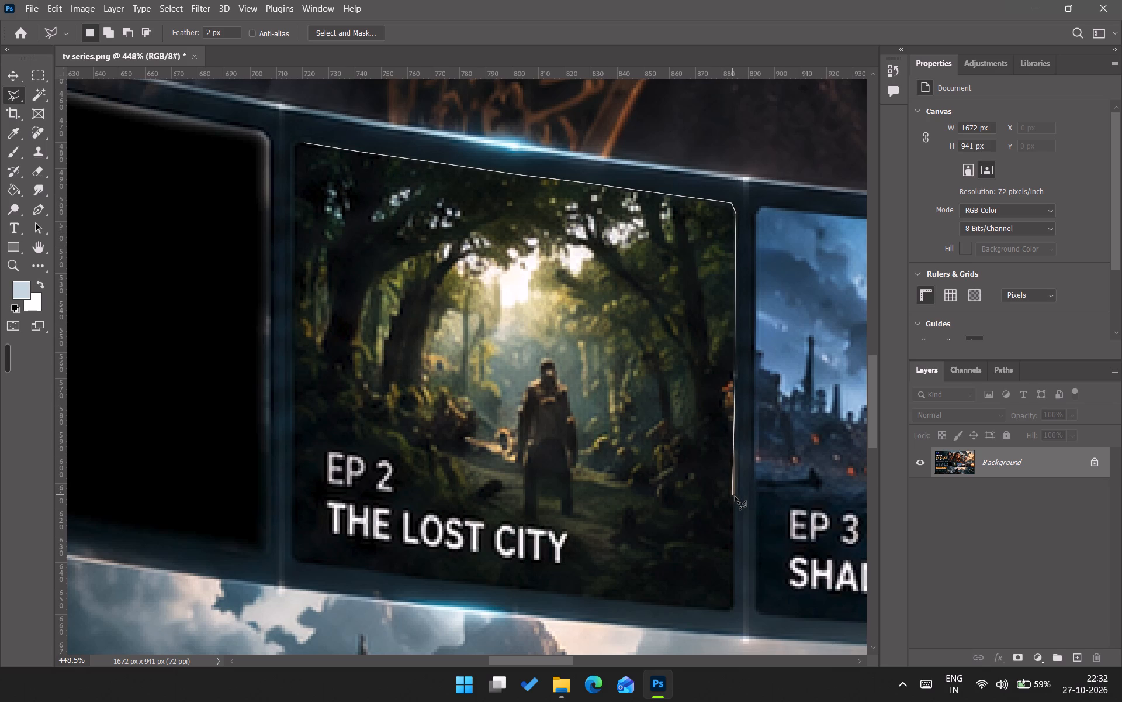
left_click(733, 496)
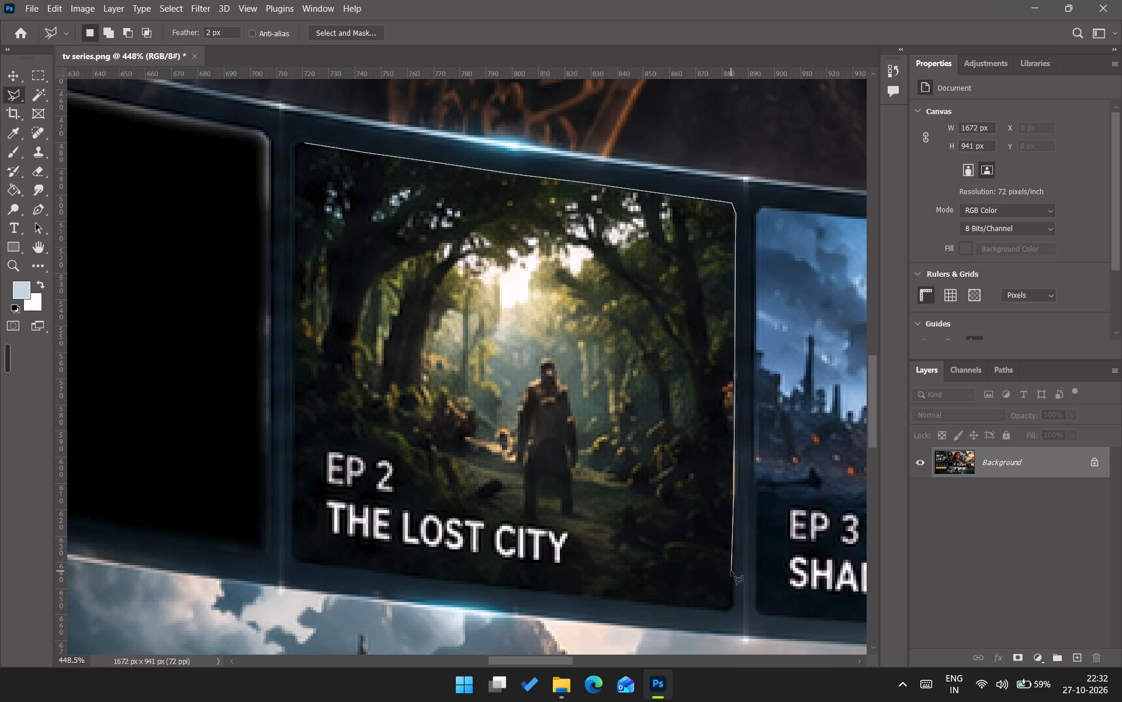
left_click(733, 576)
left_click(734, 605)
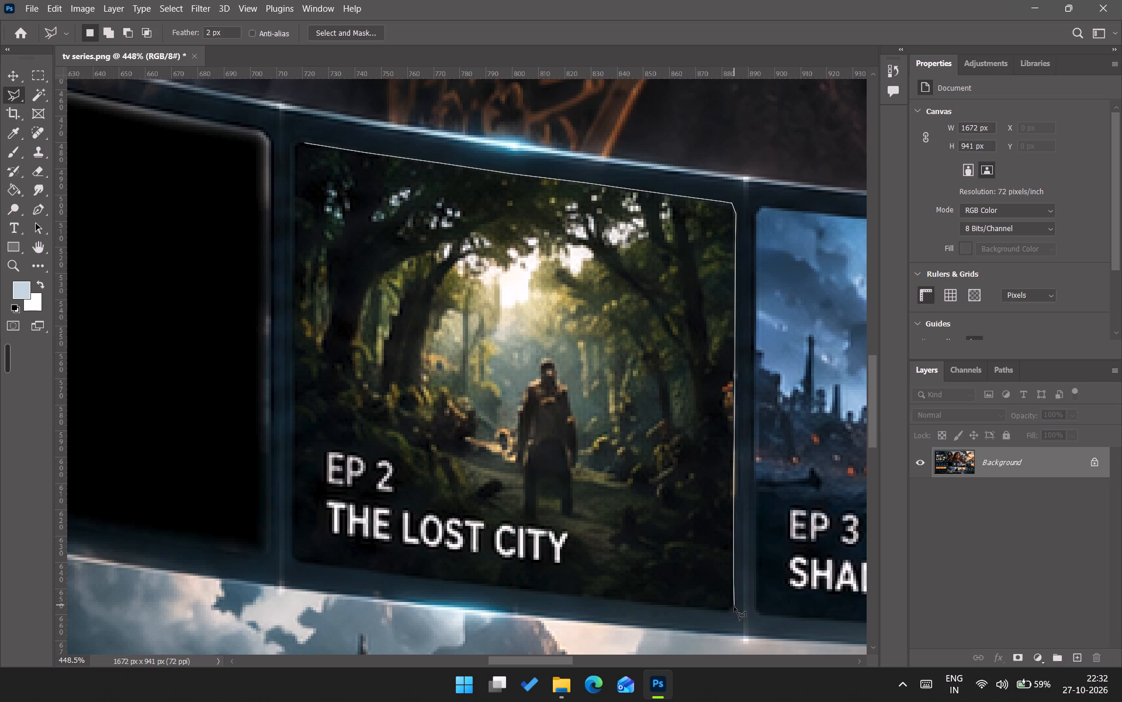
left_click(730, 611)
left_click(646, 602)
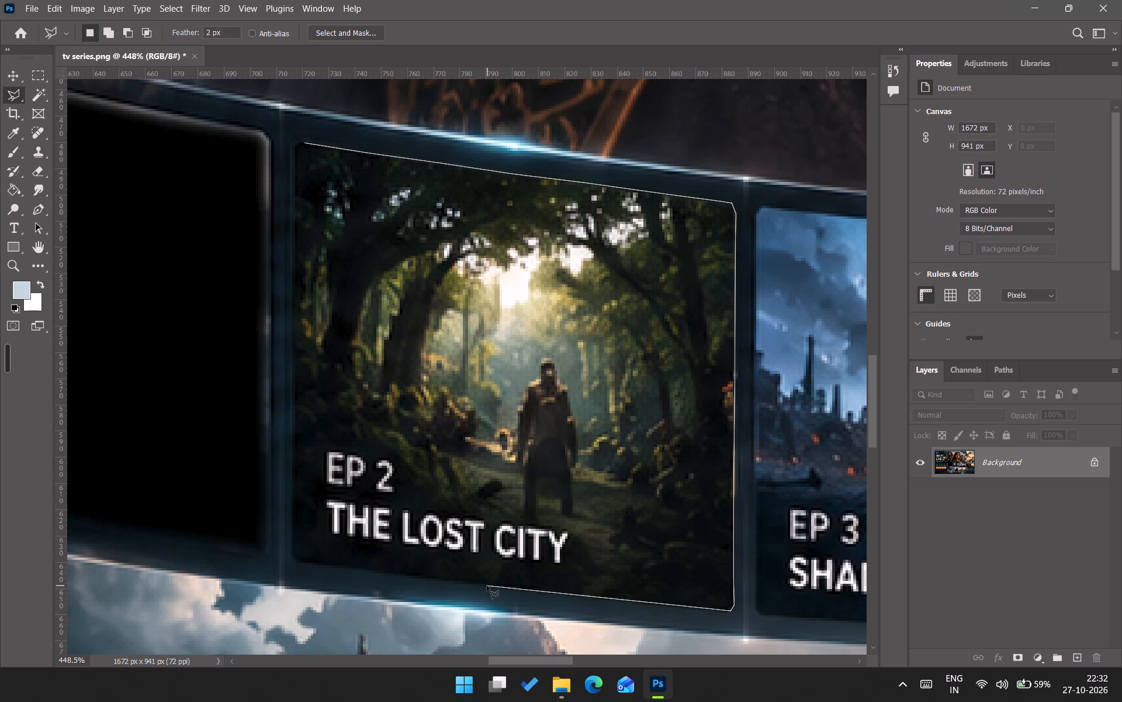
left_click(487, 586)
left_click(359, 569)
left_click(296, 560)
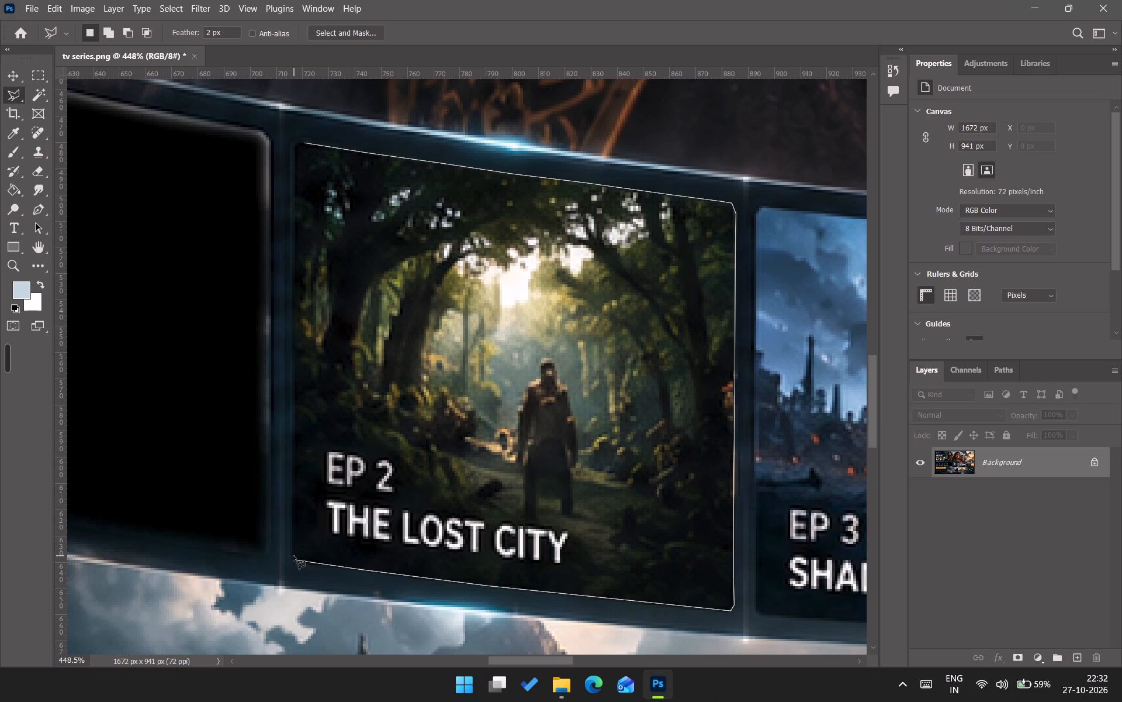
left_click(293, 555)
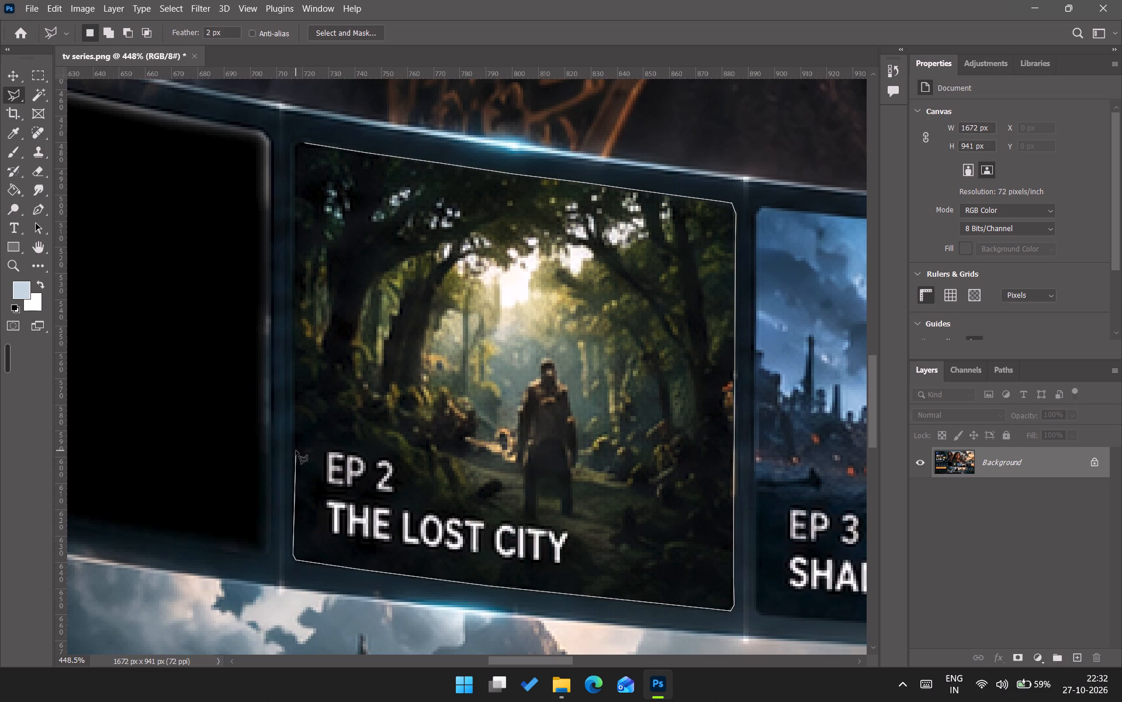
left_click(296, 450)
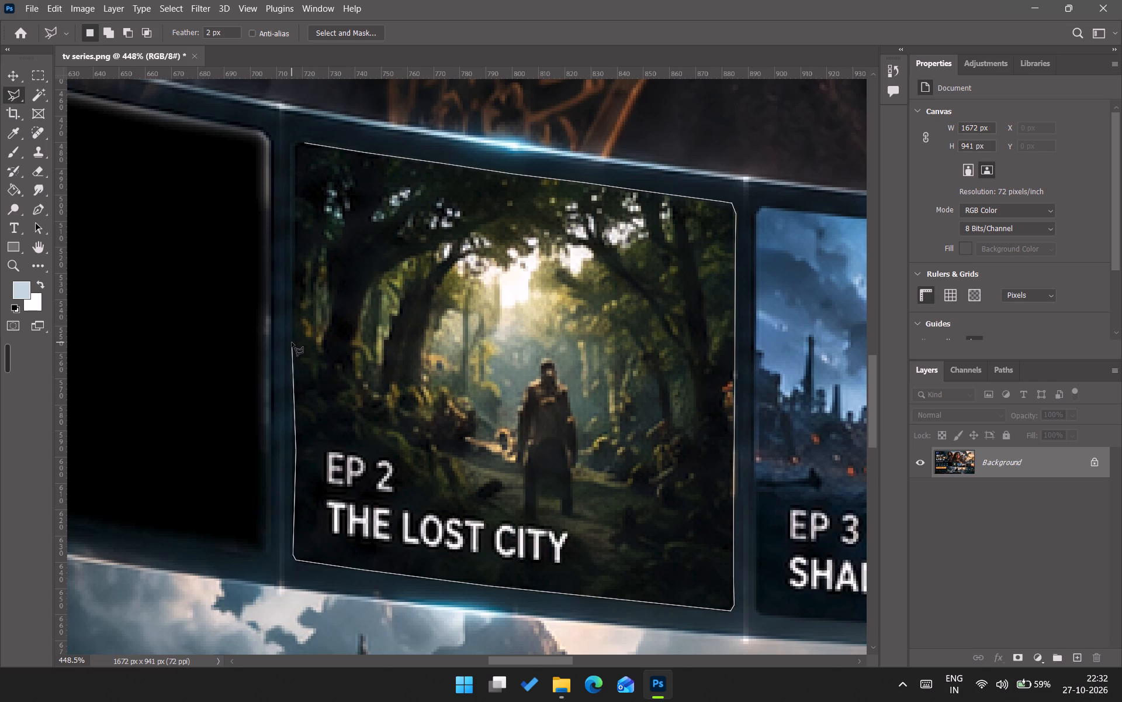
left_click(294, 341)
left_click(295, 226)
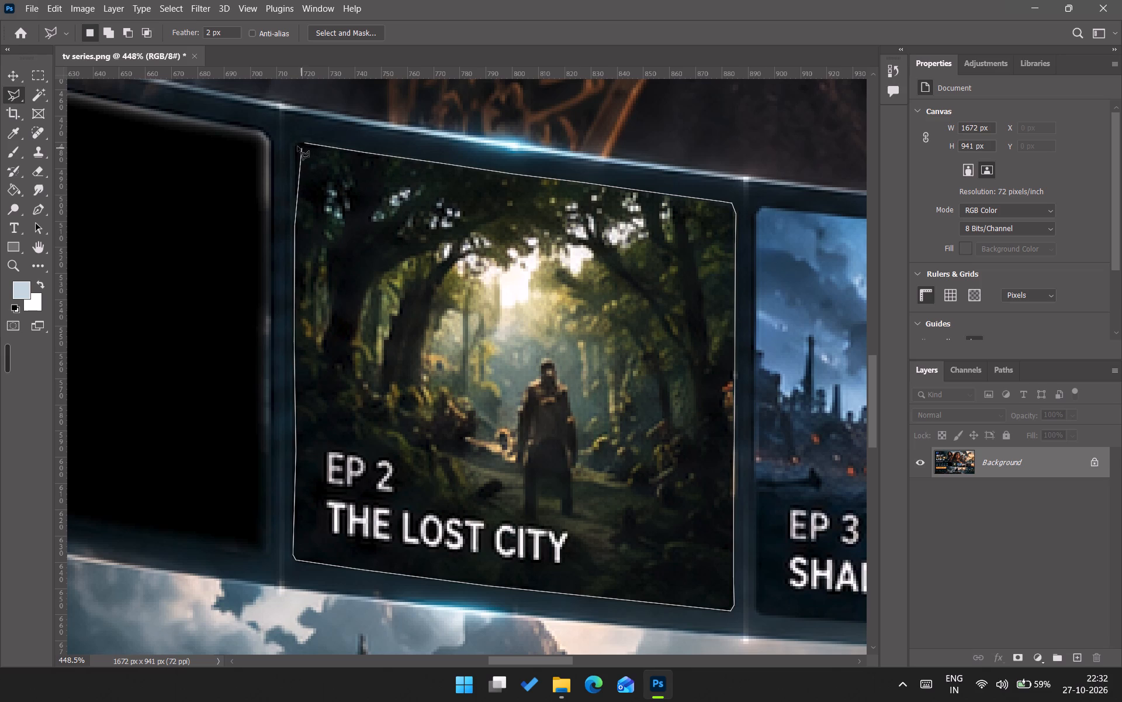
left_click(295, 149)
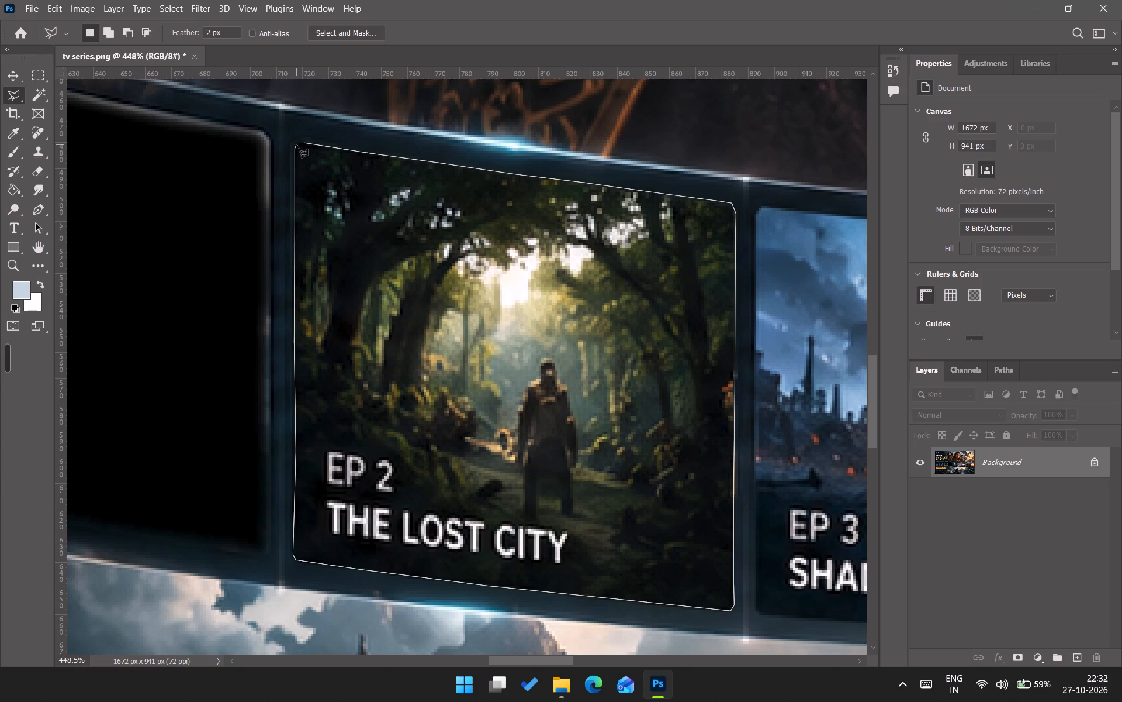
double_click(301, 142)
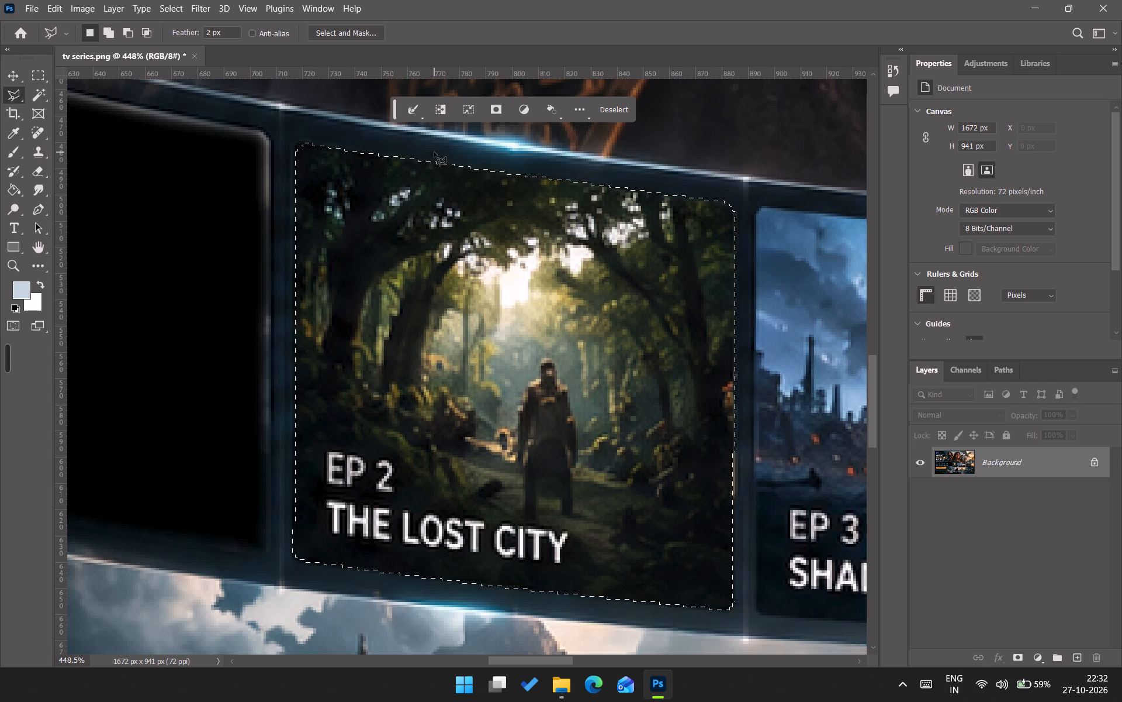
Copy the selected EP 2 The Lost City panel from the Background layer.
key("grave")
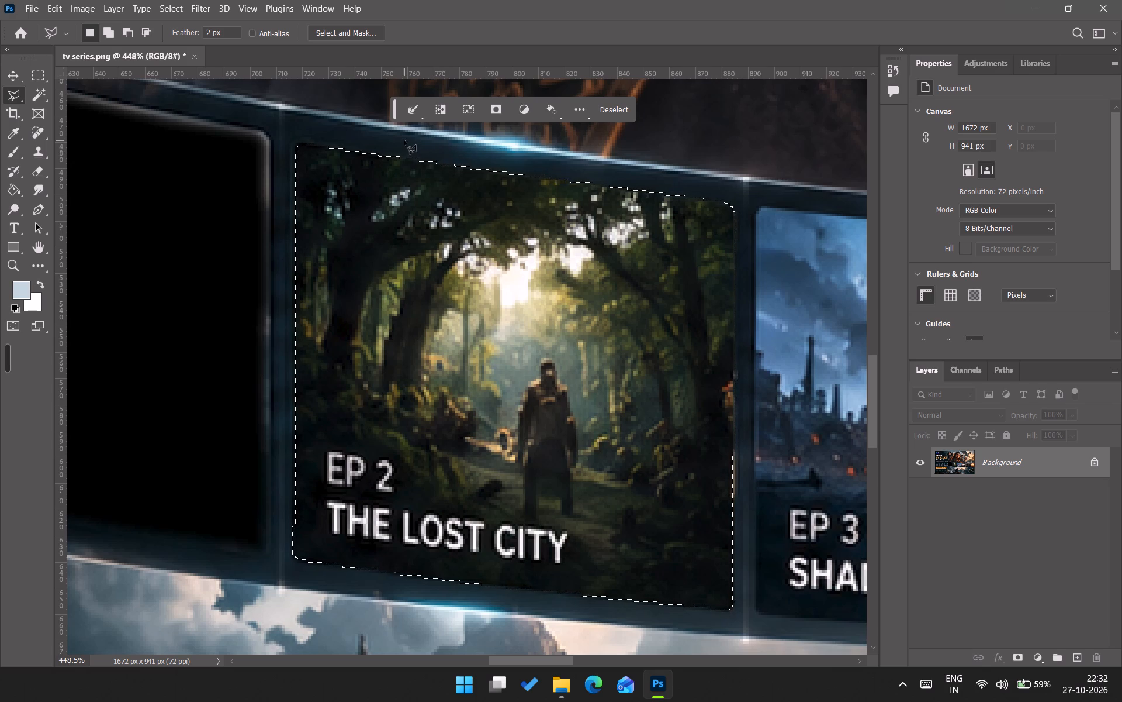
key("ctrl+c")
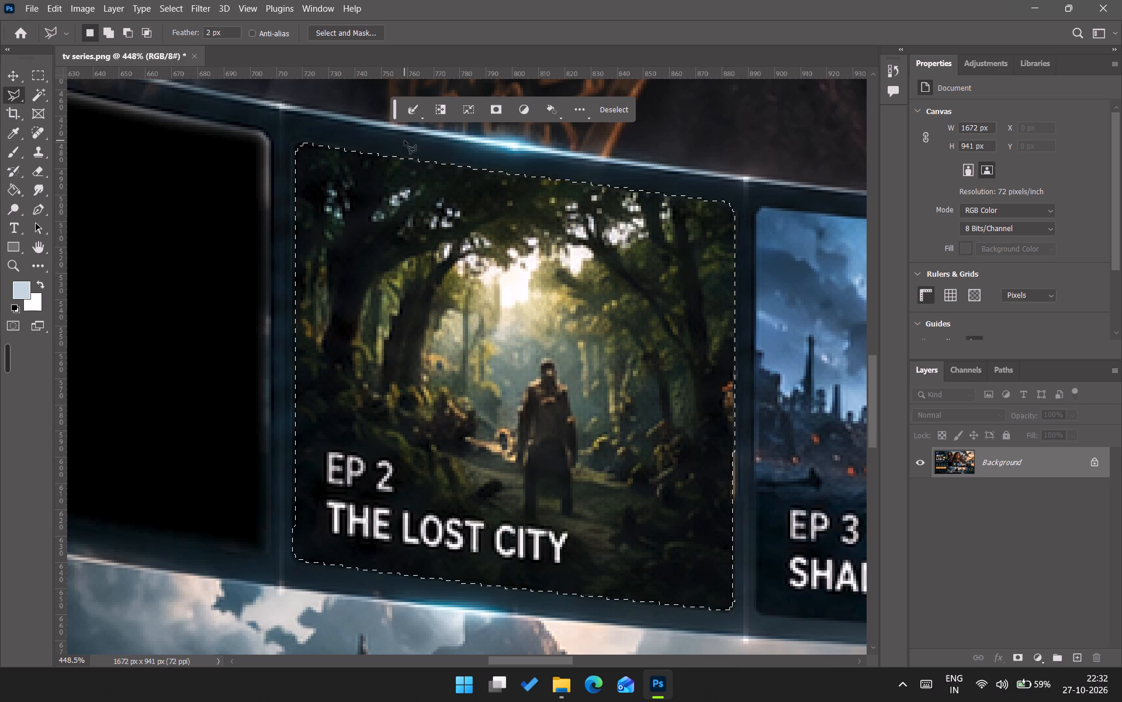
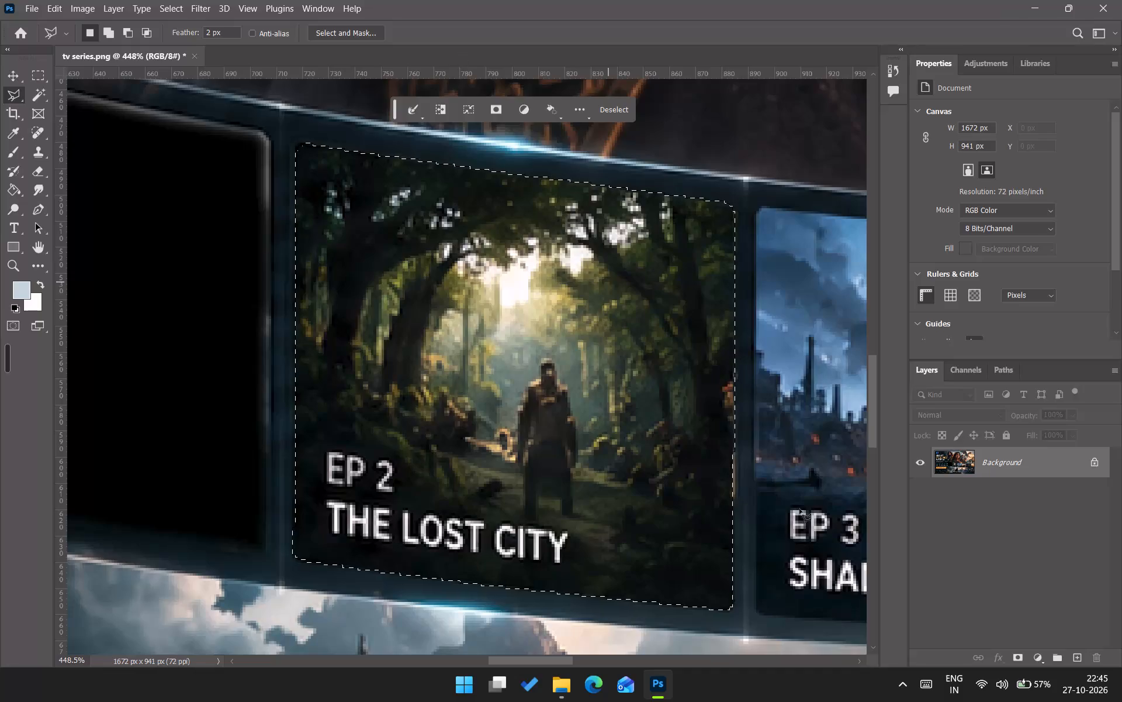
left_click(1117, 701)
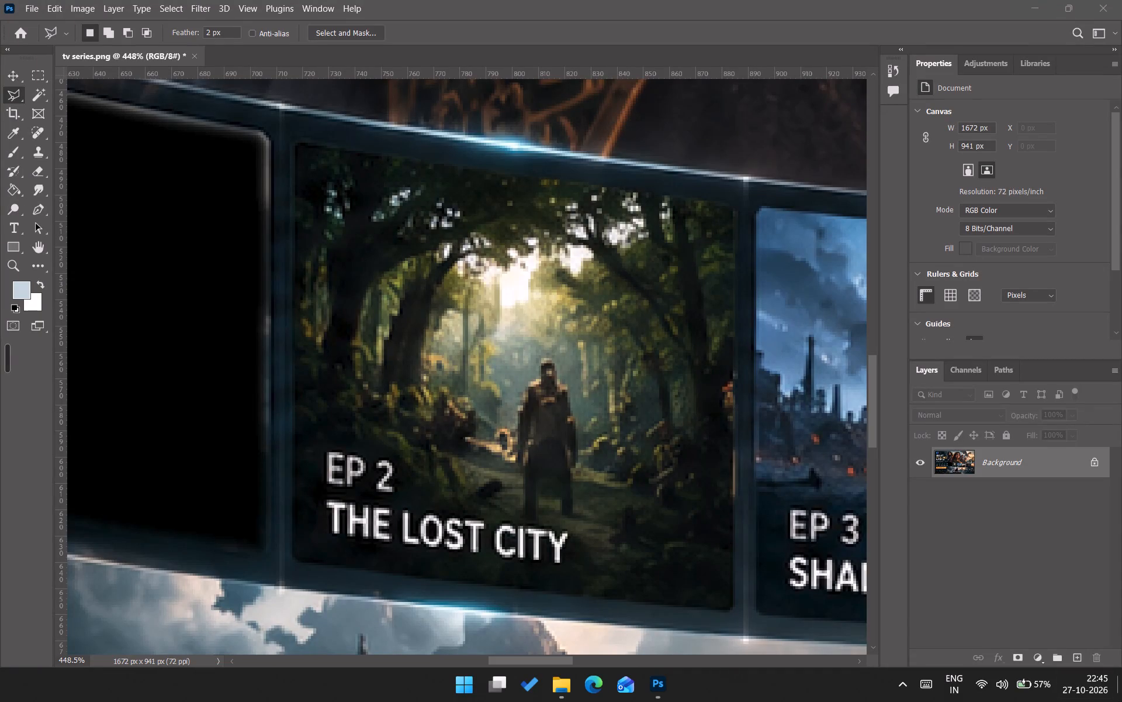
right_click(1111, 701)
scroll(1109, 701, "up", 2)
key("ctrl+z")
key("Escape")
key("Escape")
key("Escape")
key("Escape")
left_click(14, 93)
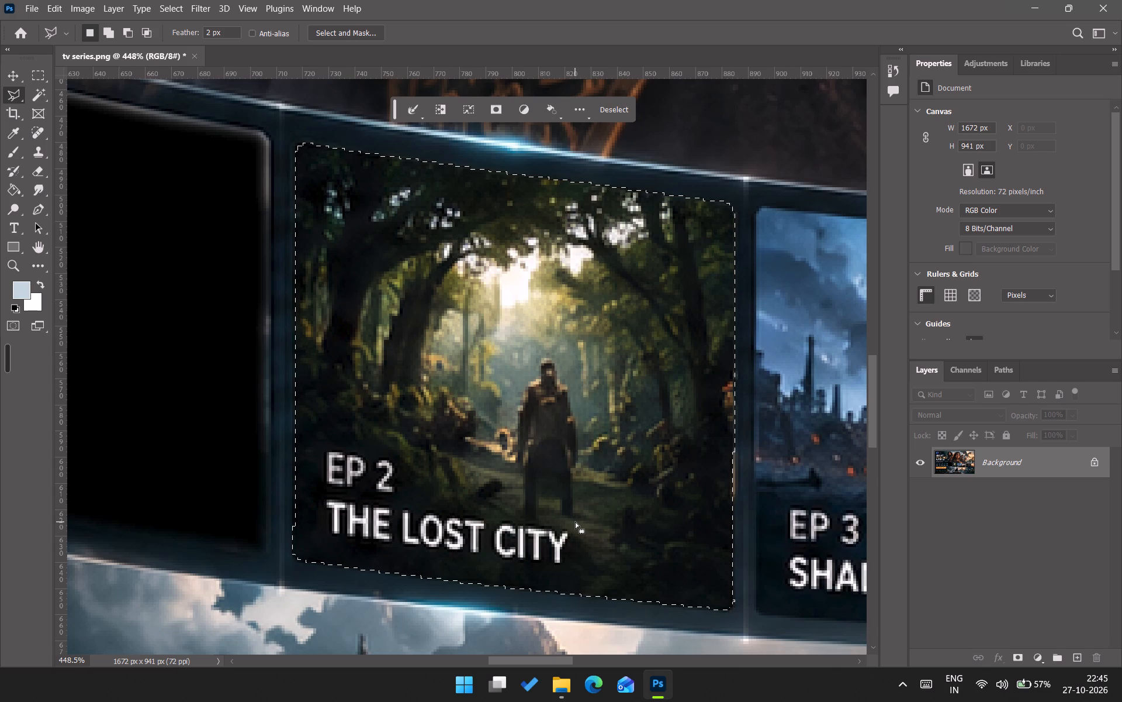
Copy the selected EP 2 The Lost City panel and paste it into a new 179 x 188 px document from the Clipboard preset.
key("ctrl+c")
key("ctrl+n")
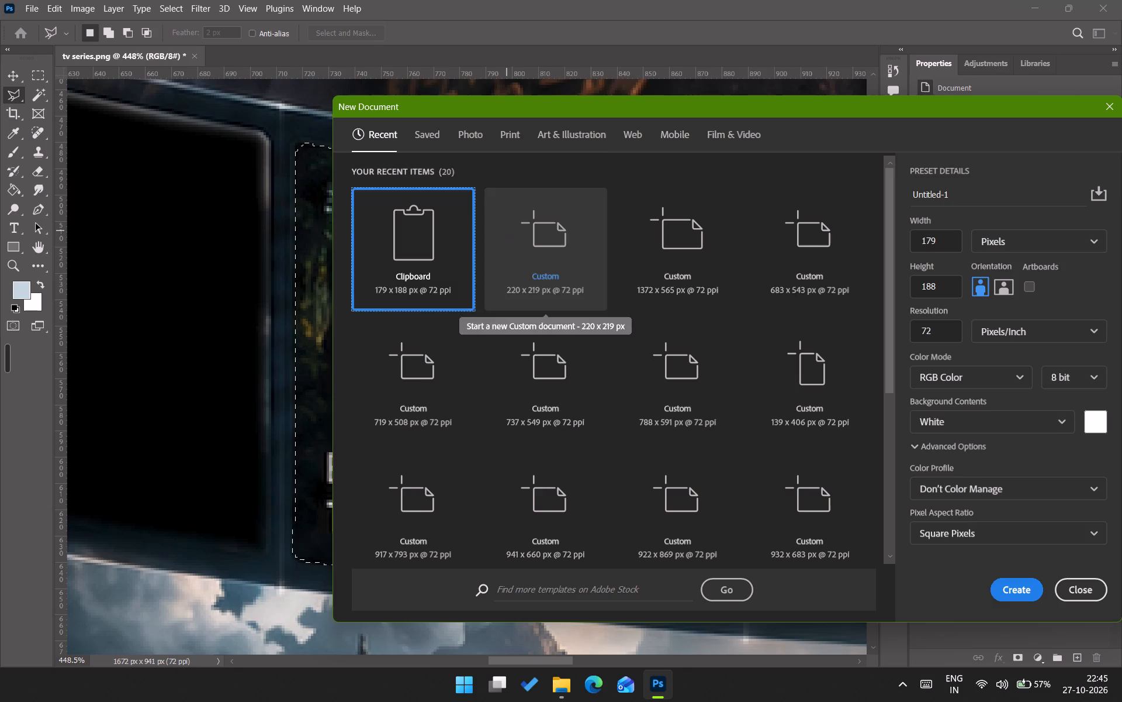
left_click(428, 223)
left_click_drag(428, 223, 417, 229)
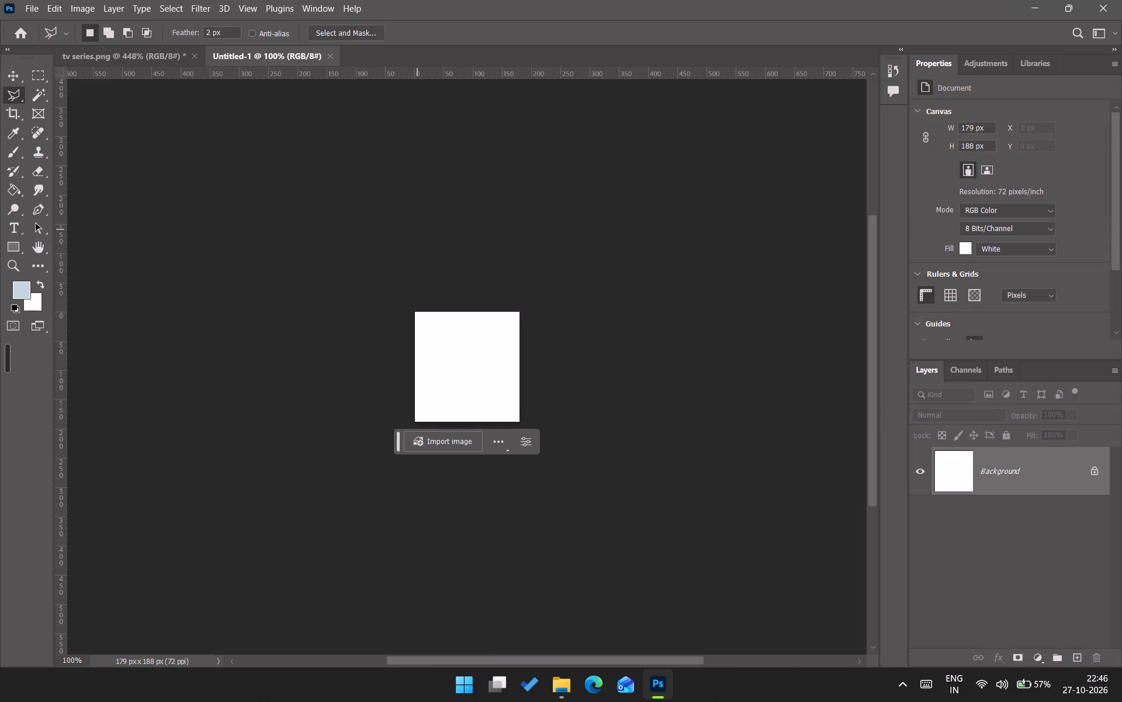
key("ctrl+v")
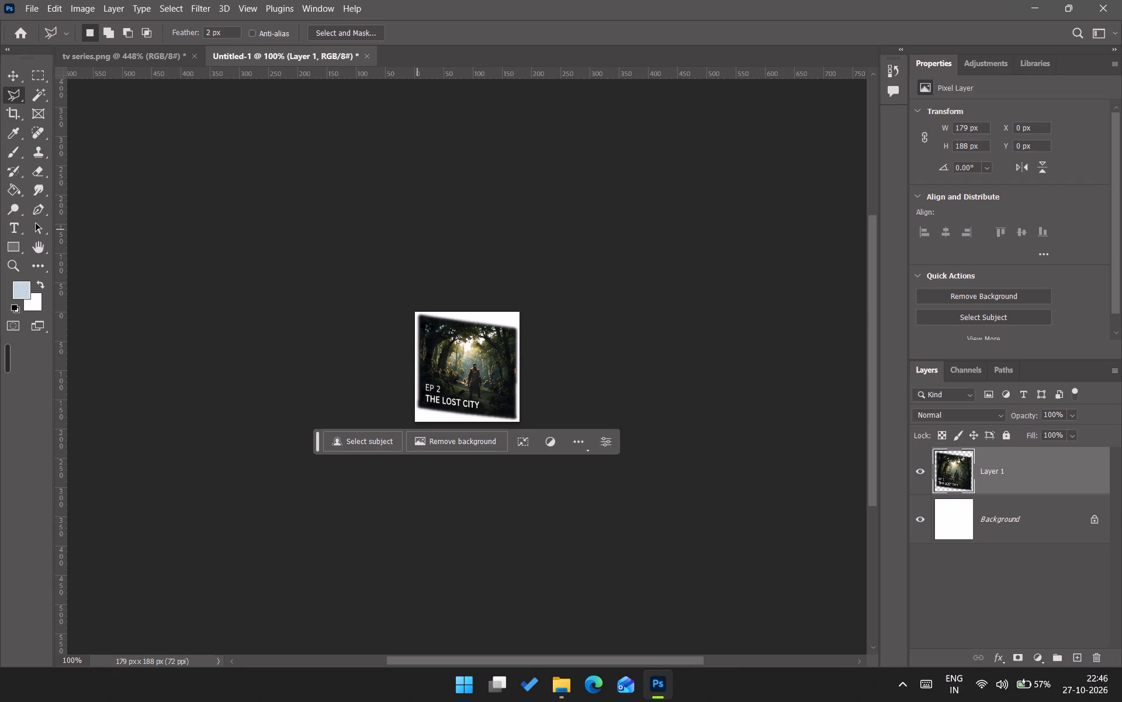
Delete the white Background layer beneath the pasted EP 2 panel.
left_click(1034, 508)
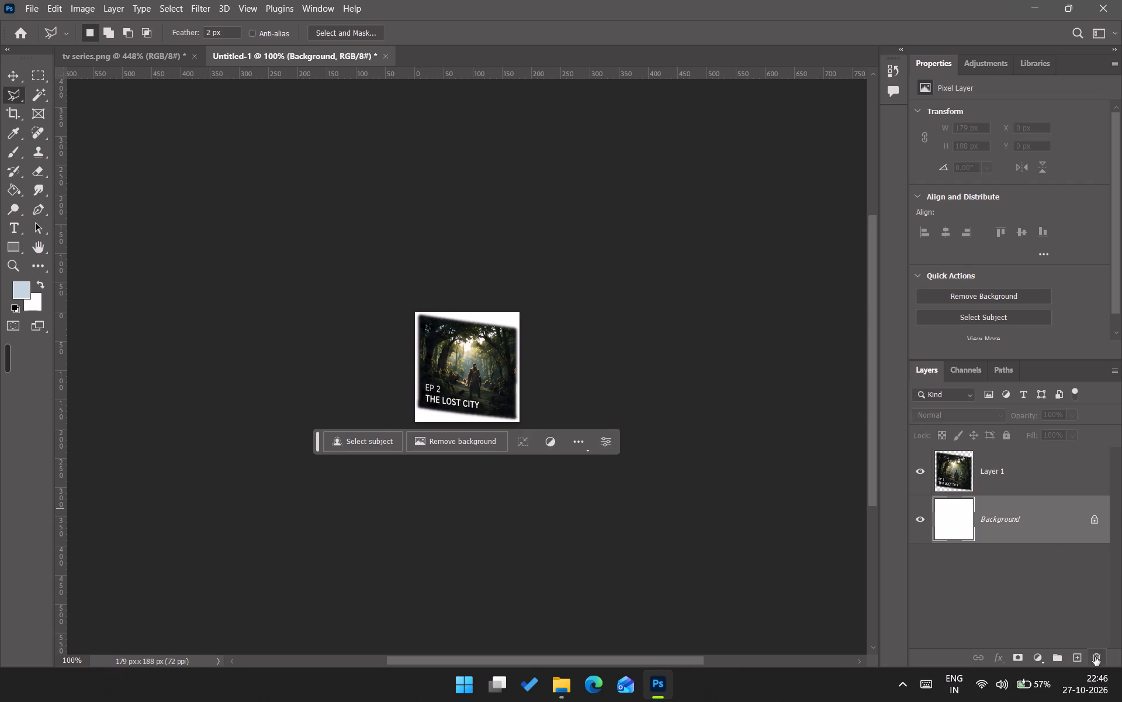
left_click(1095, 657)
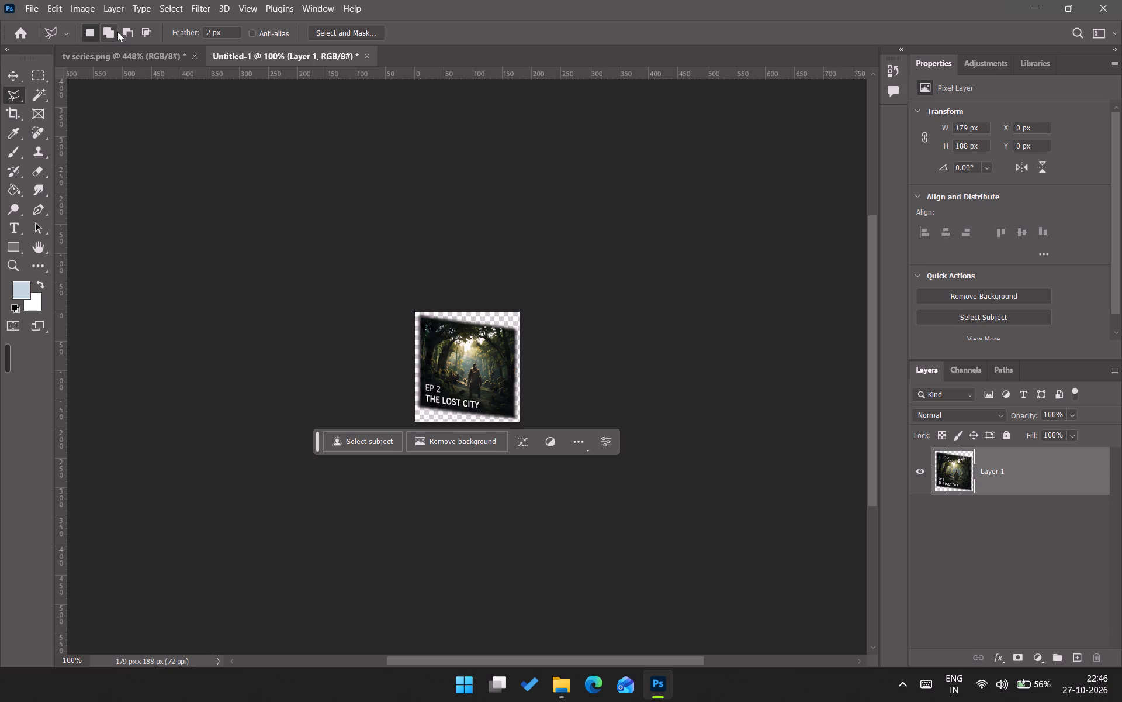
Save the EP 2 panel document as the Photoshop file b2 in the raw folder.
key("ctrl+s")
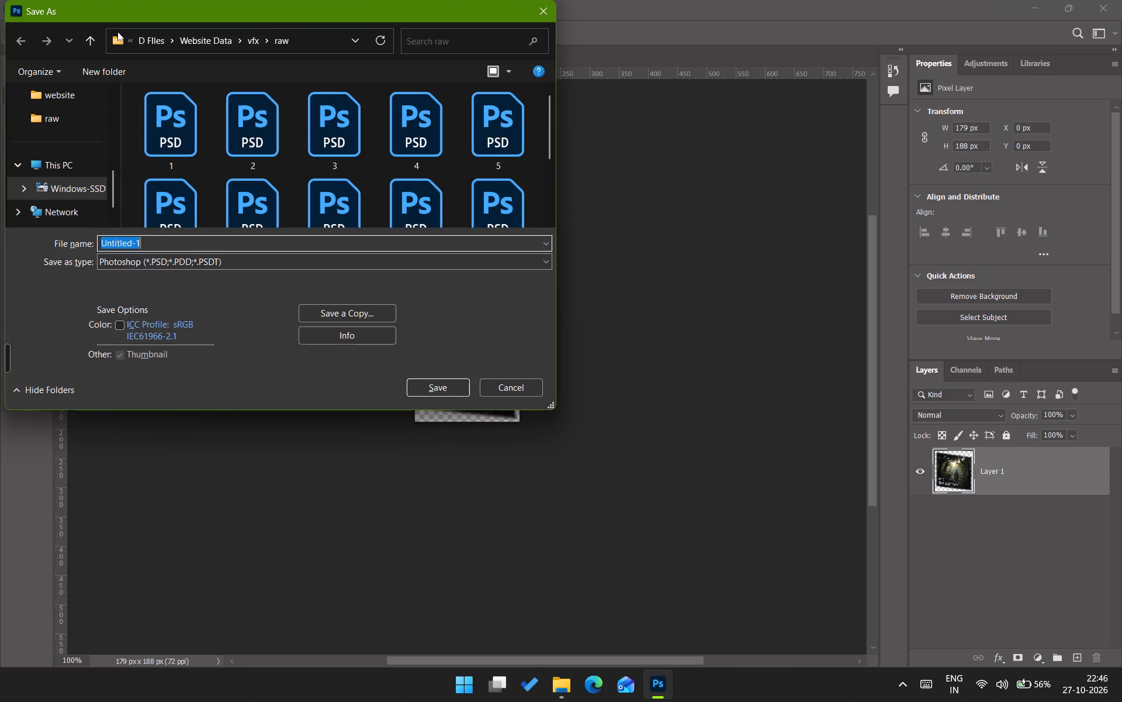
key("b")
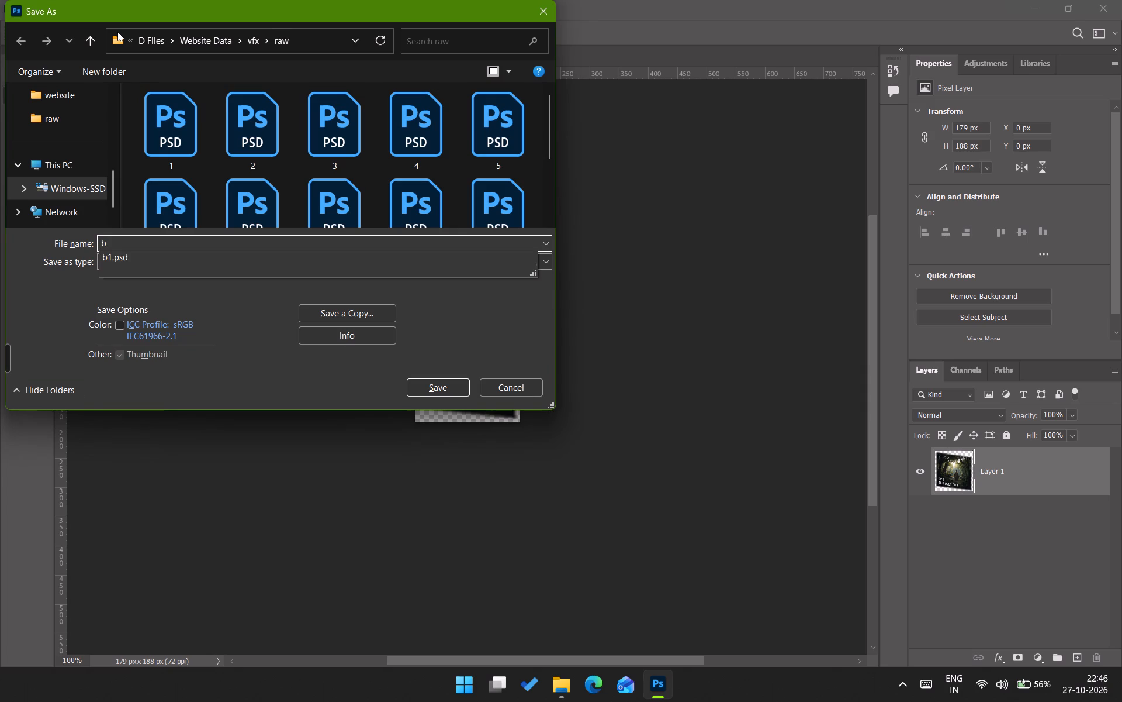
key("2")
key("Return")
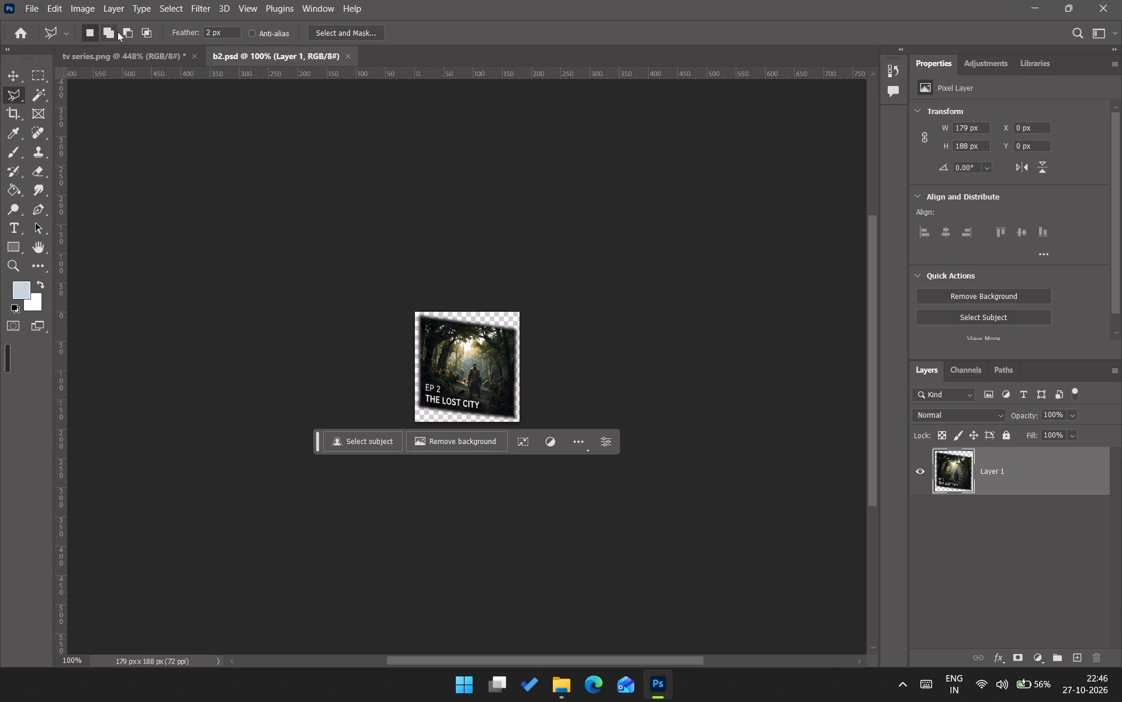
Export the panel for web as a transparent PNG-24 named b2 in the website folder.
key("ctrl+alt+shift+s")
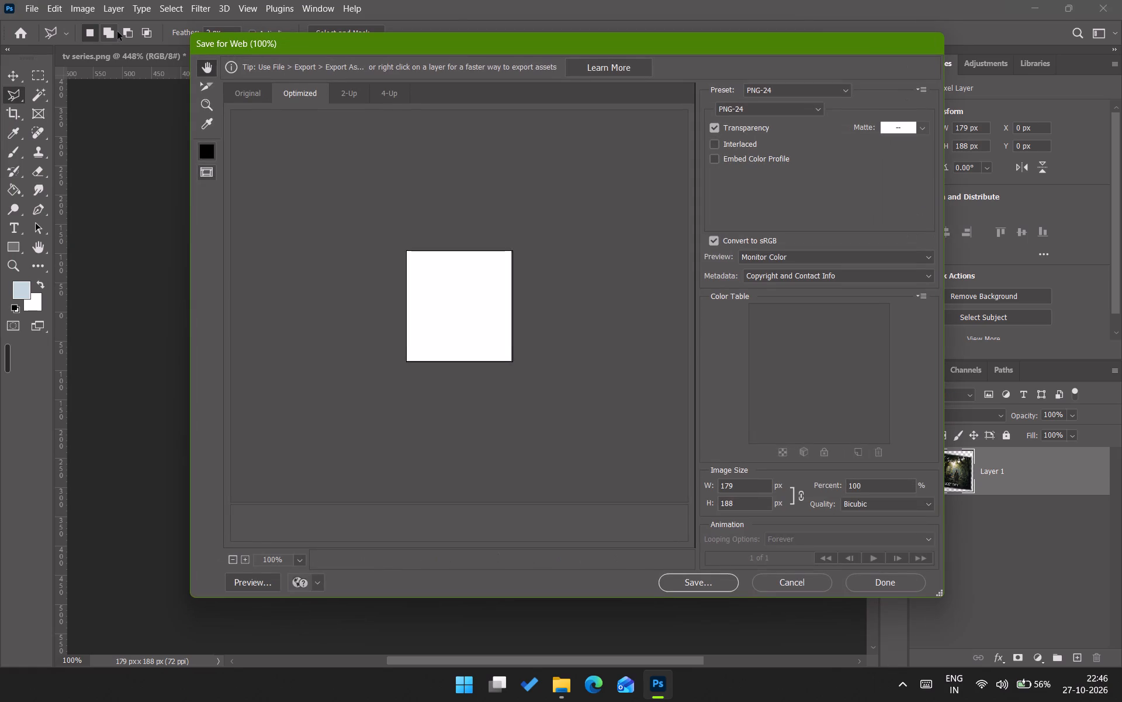
left_click(694, 590)
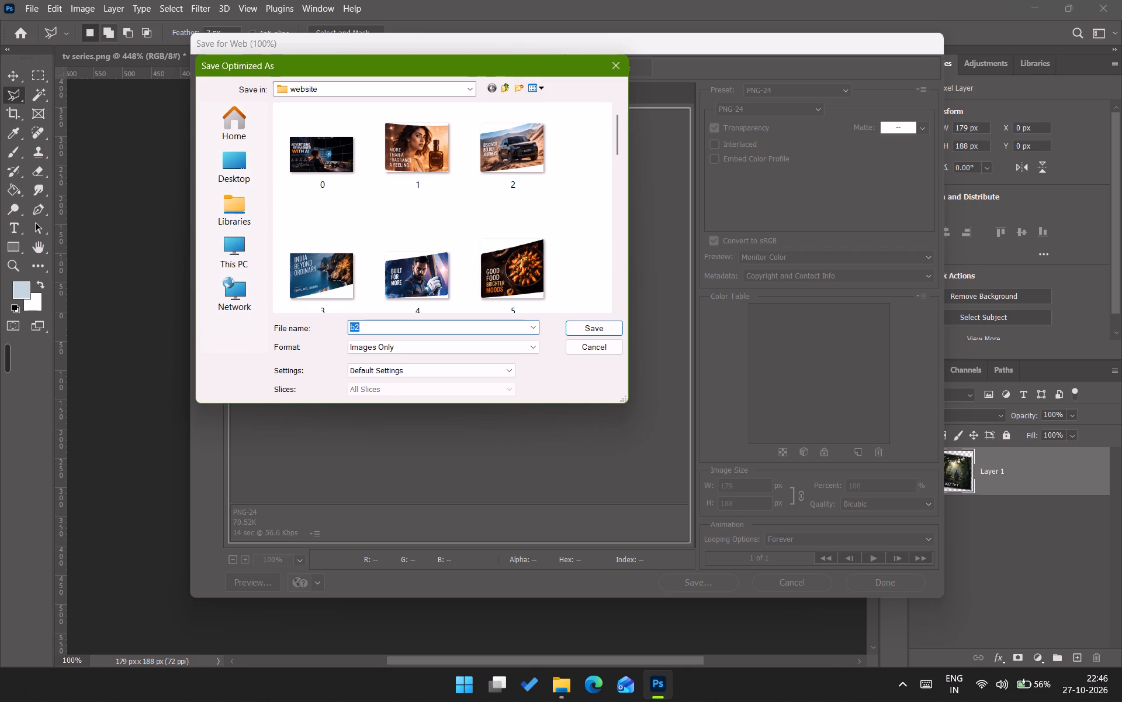
left_click(608, 329)
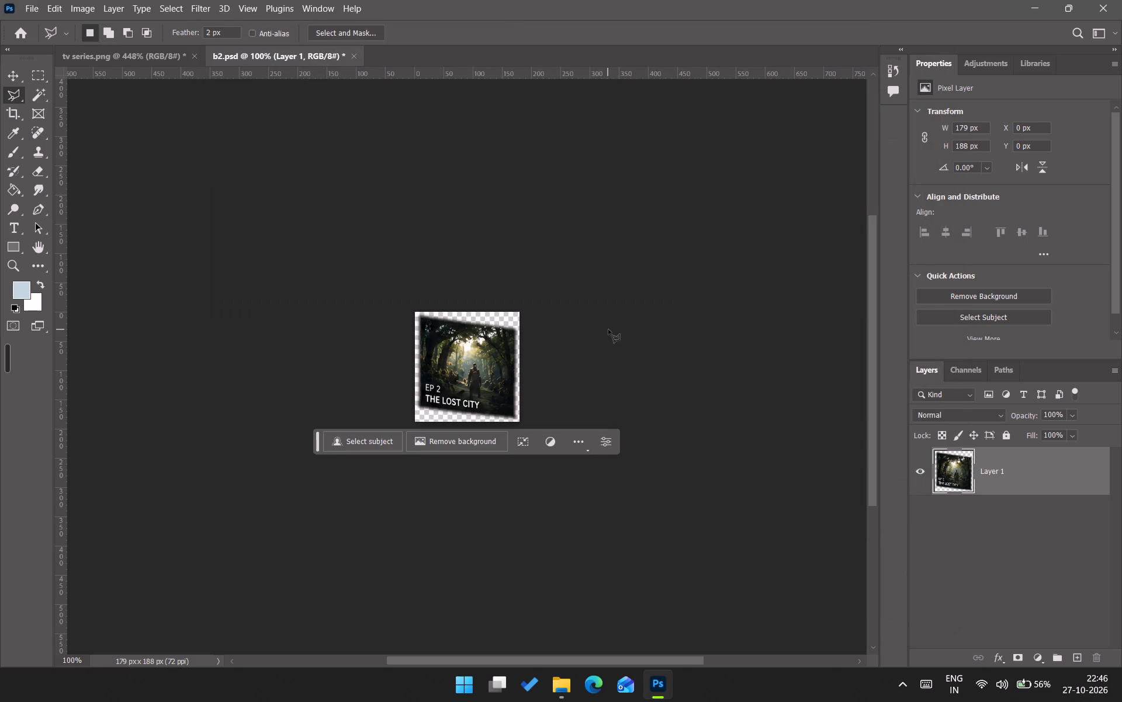
Save b2.psd again and close it.
key("ctrl+s")
key("ctrl+w")
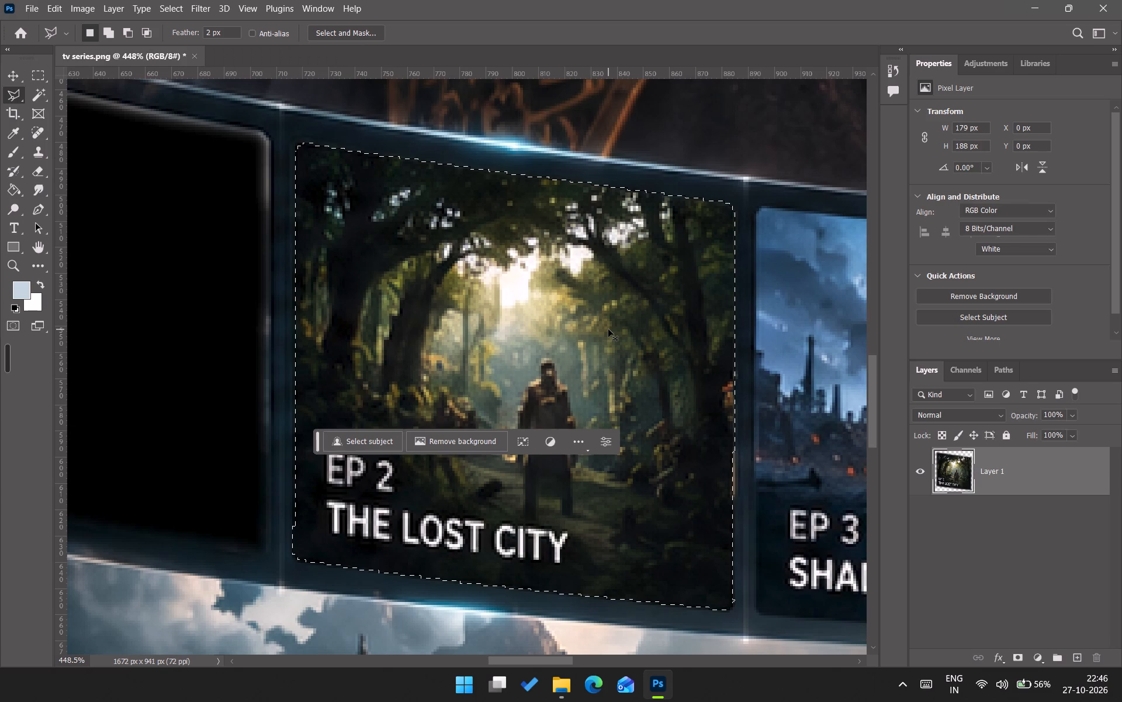
Fill the selected EP 2 panel area in the TV series banner with black at 100% opacity and deselect it.
key("Delete")
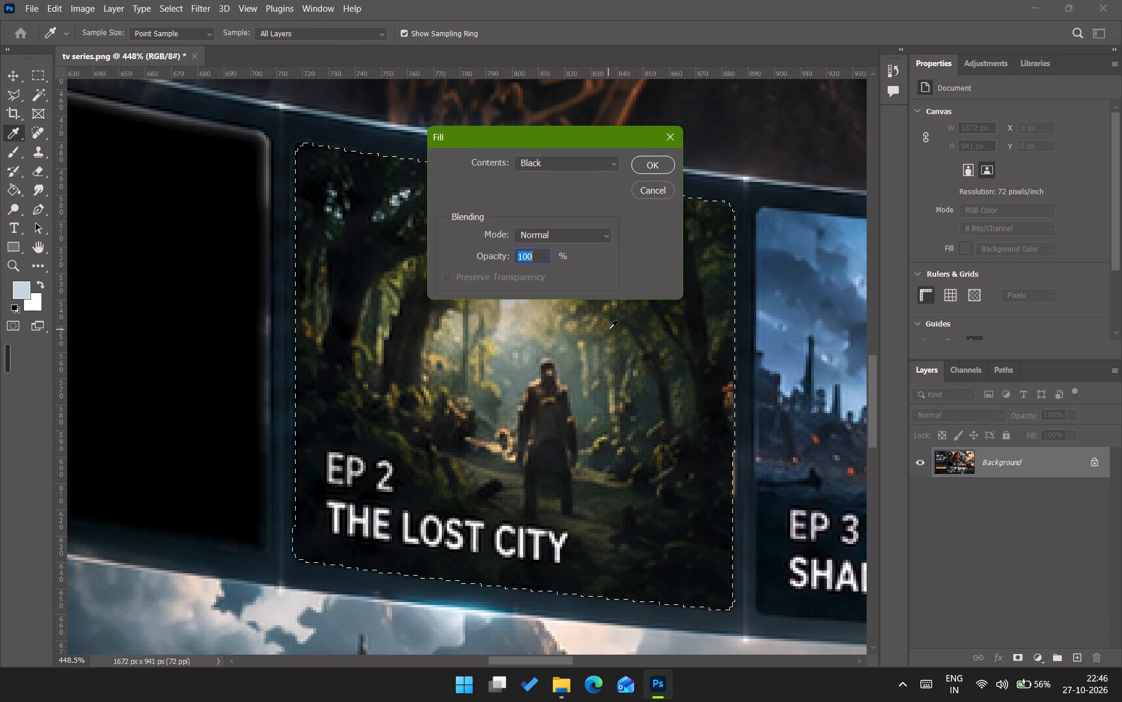
key("Return")
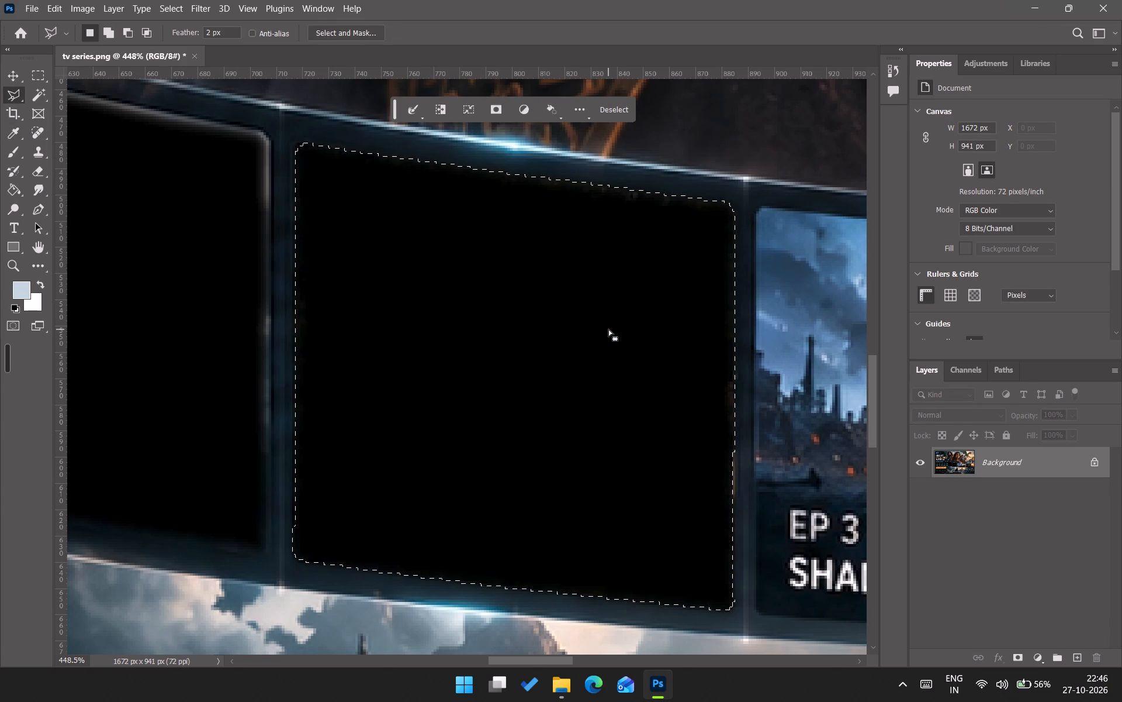
left_click(605, 105)
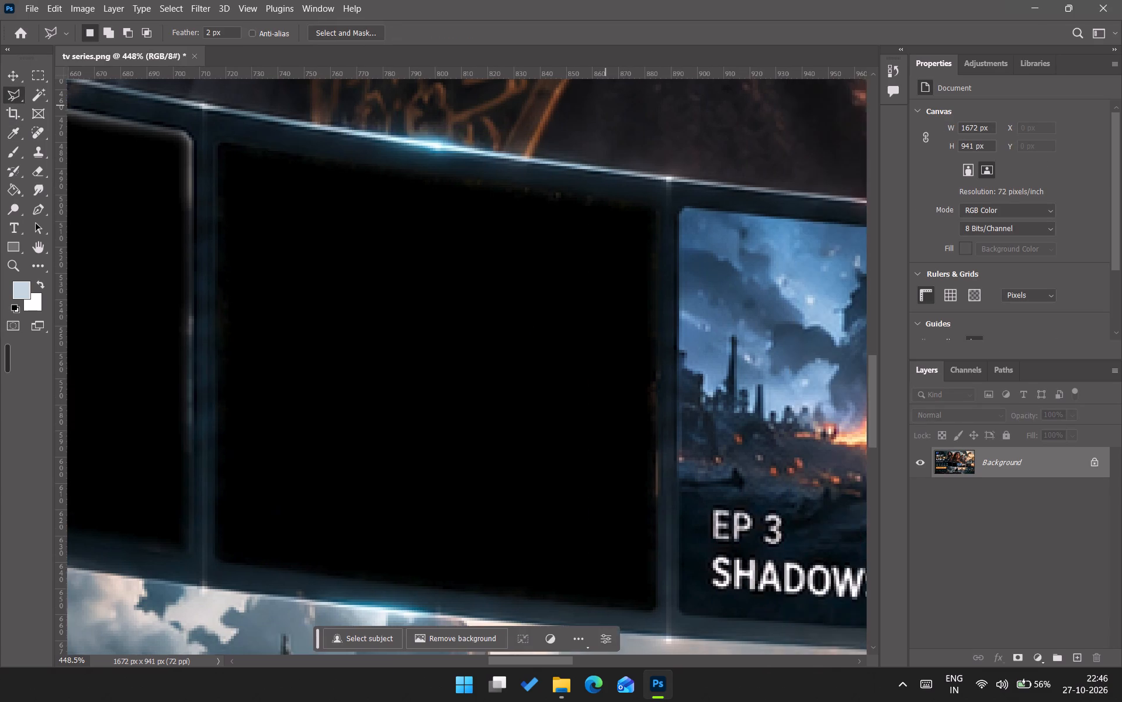
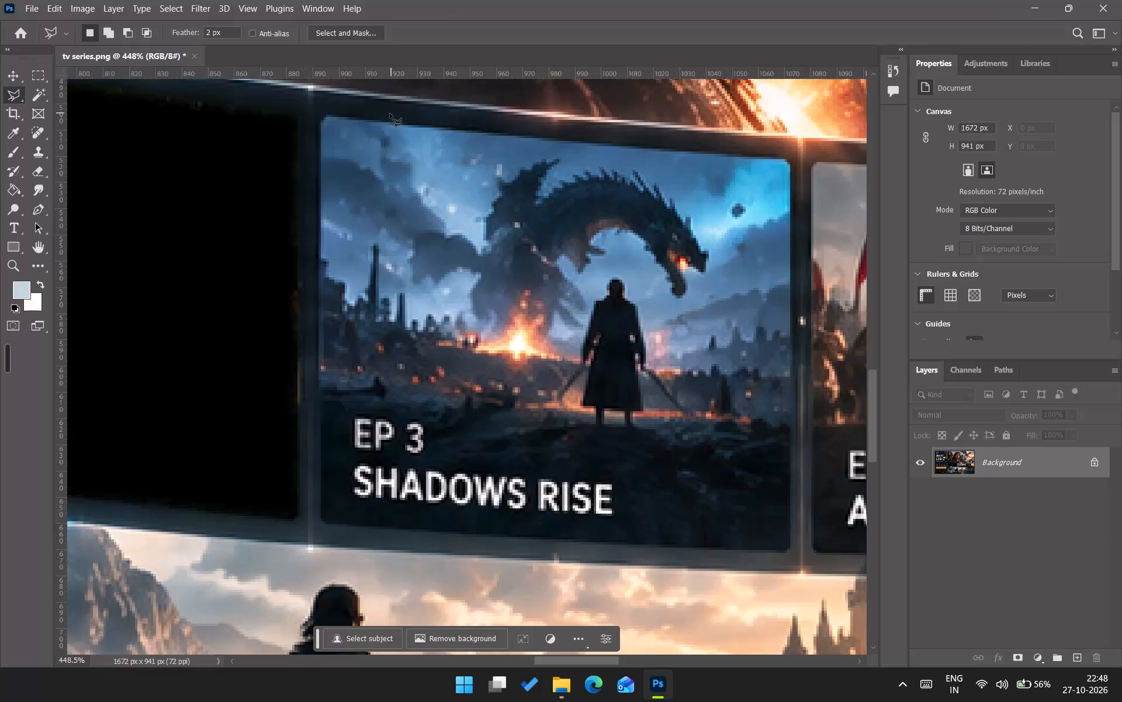
Outline the EP 3 Shadows Rise panel along its edges with the Polygonal Lasso and close the outline into a selection.
left_click(340, 118)
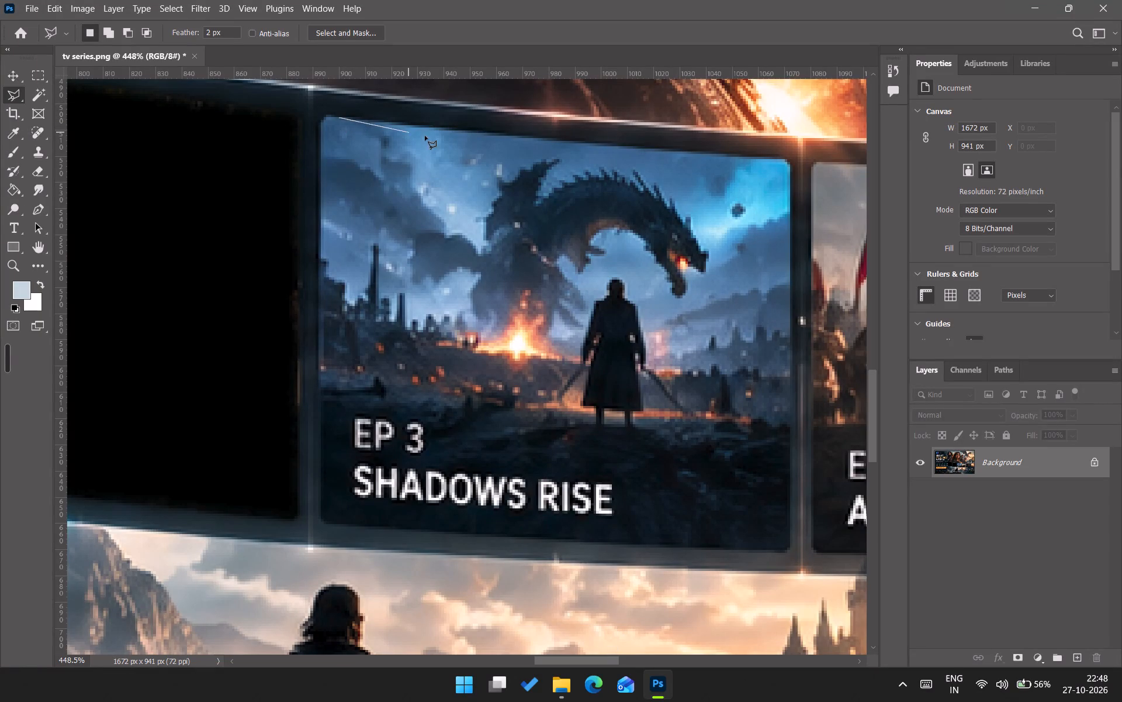
left_click(459, 130)
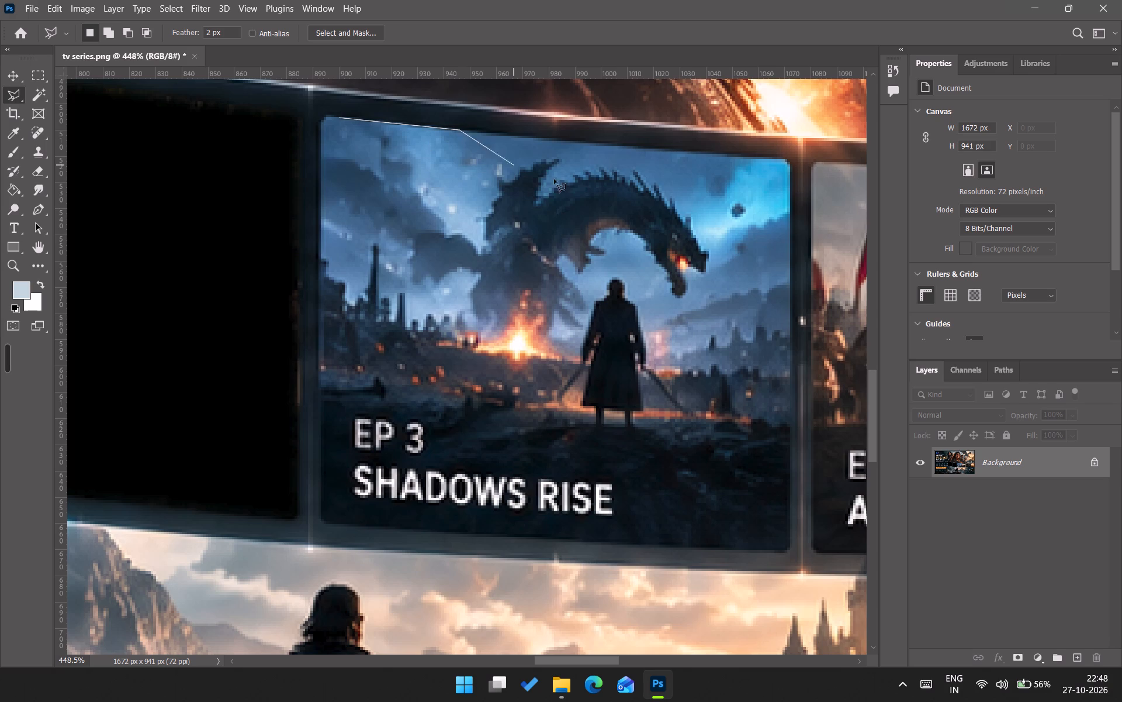
left_click(586, 143)
left_click(684, 152)
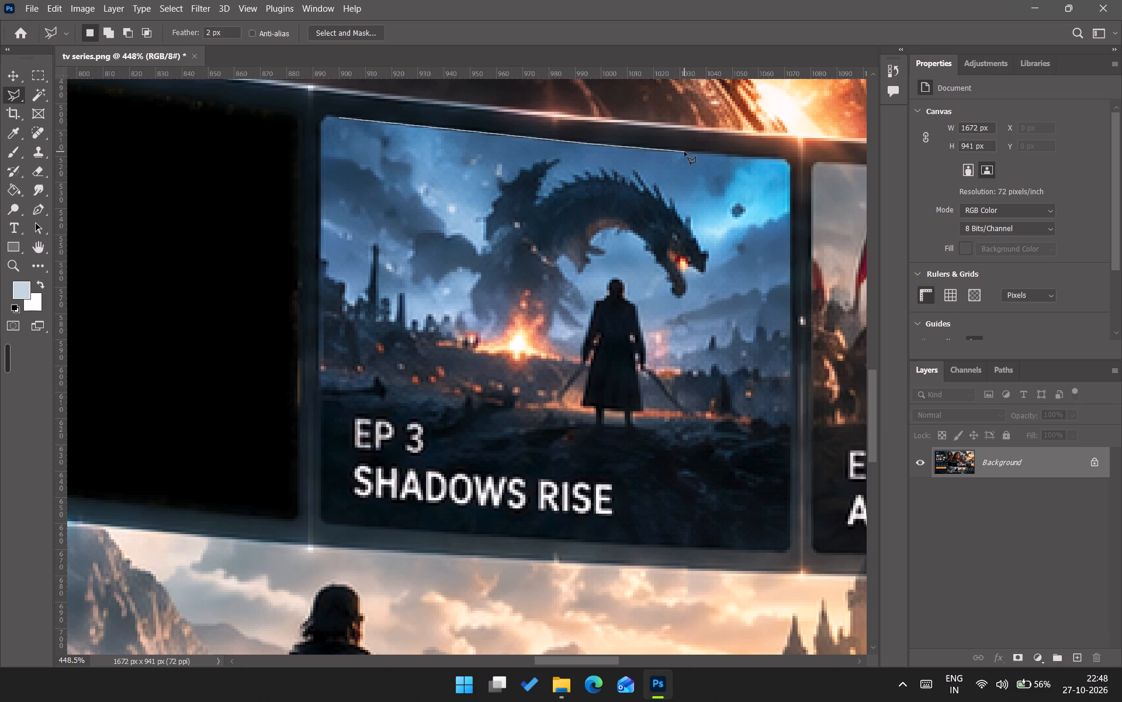
left_click(760, 157)
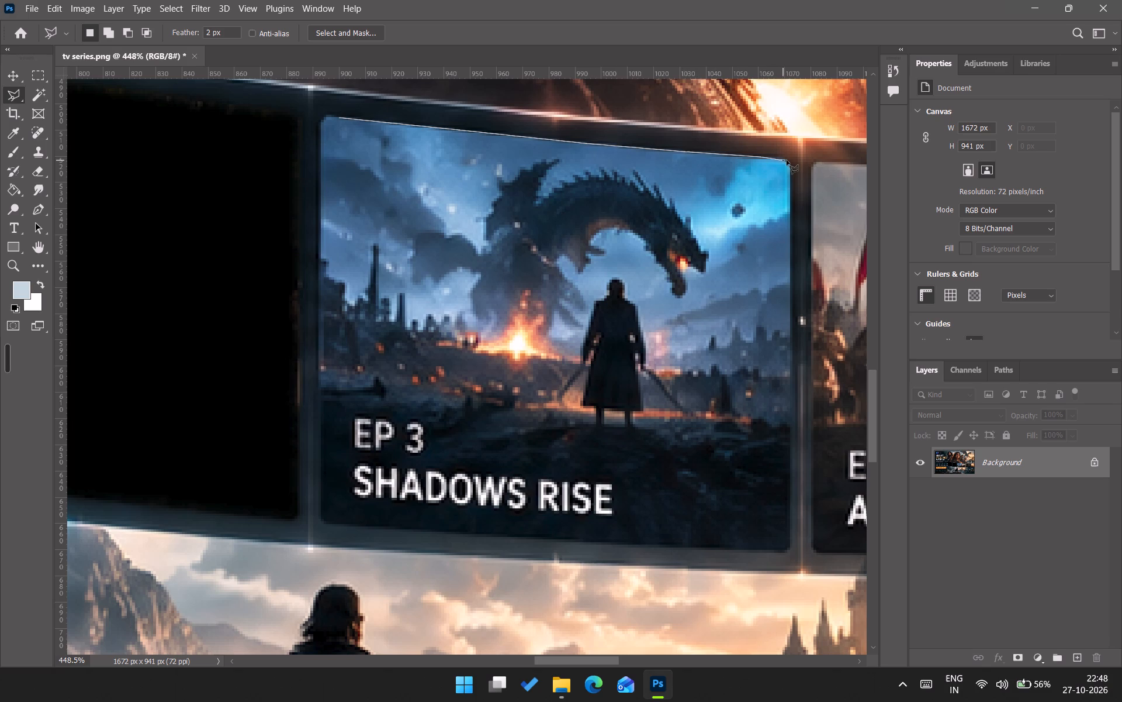
left_click(787, 160)
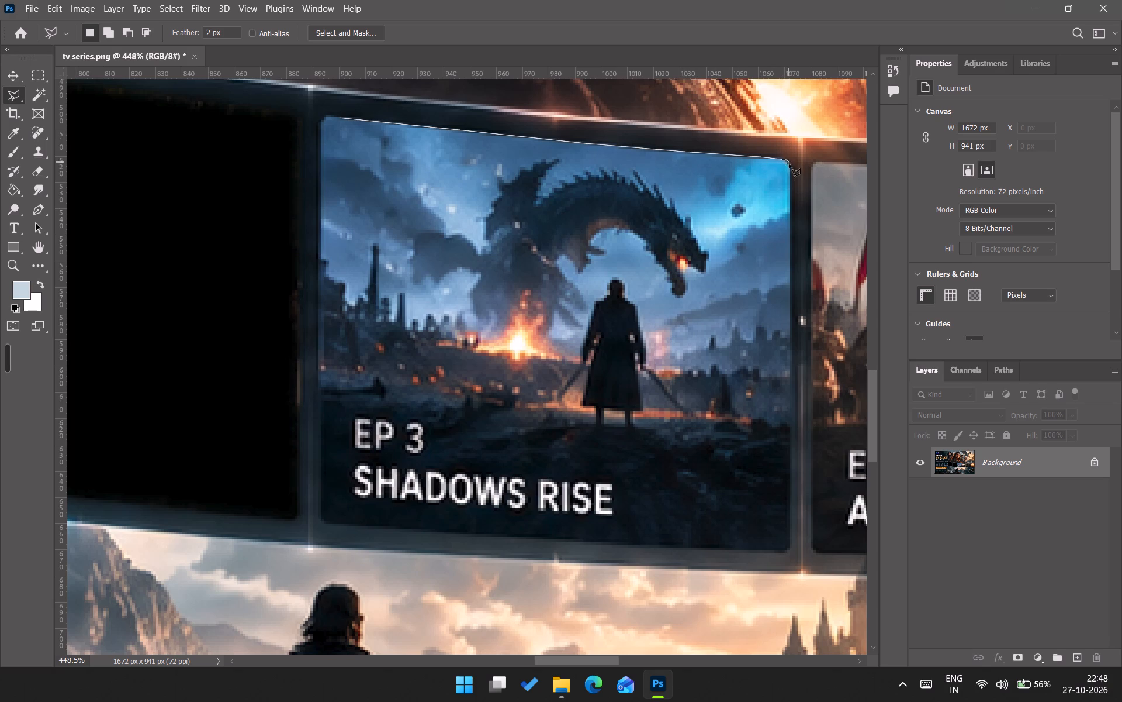
left_click(789, 167)
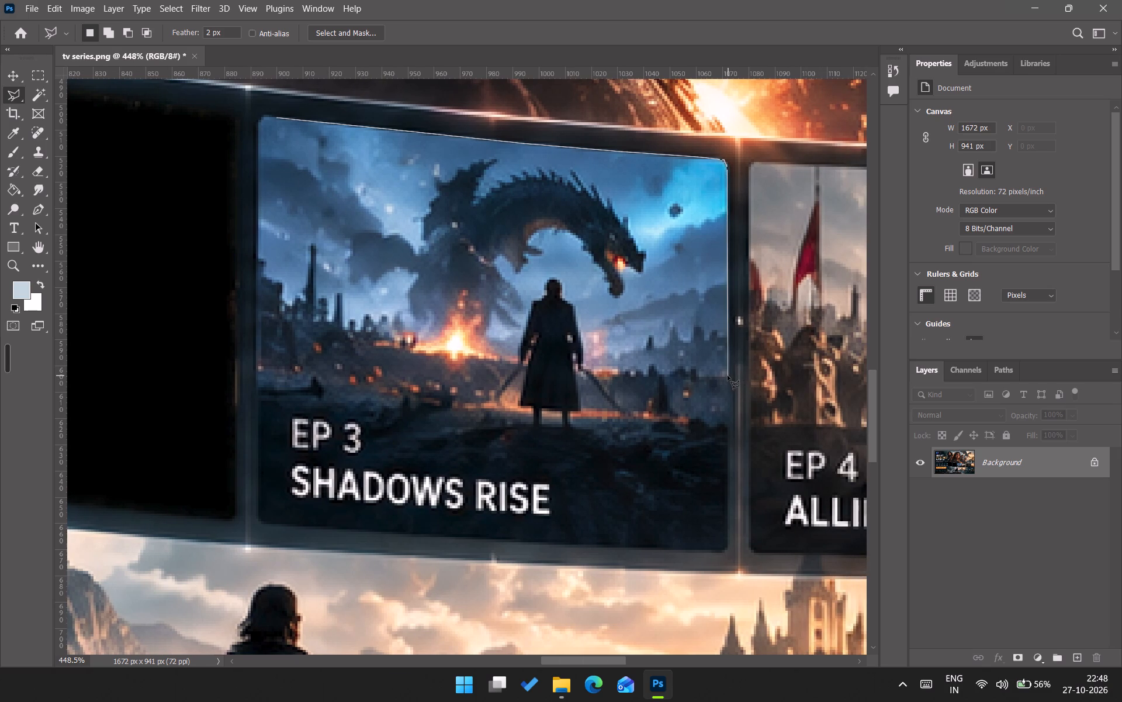
left_click(729, 376)
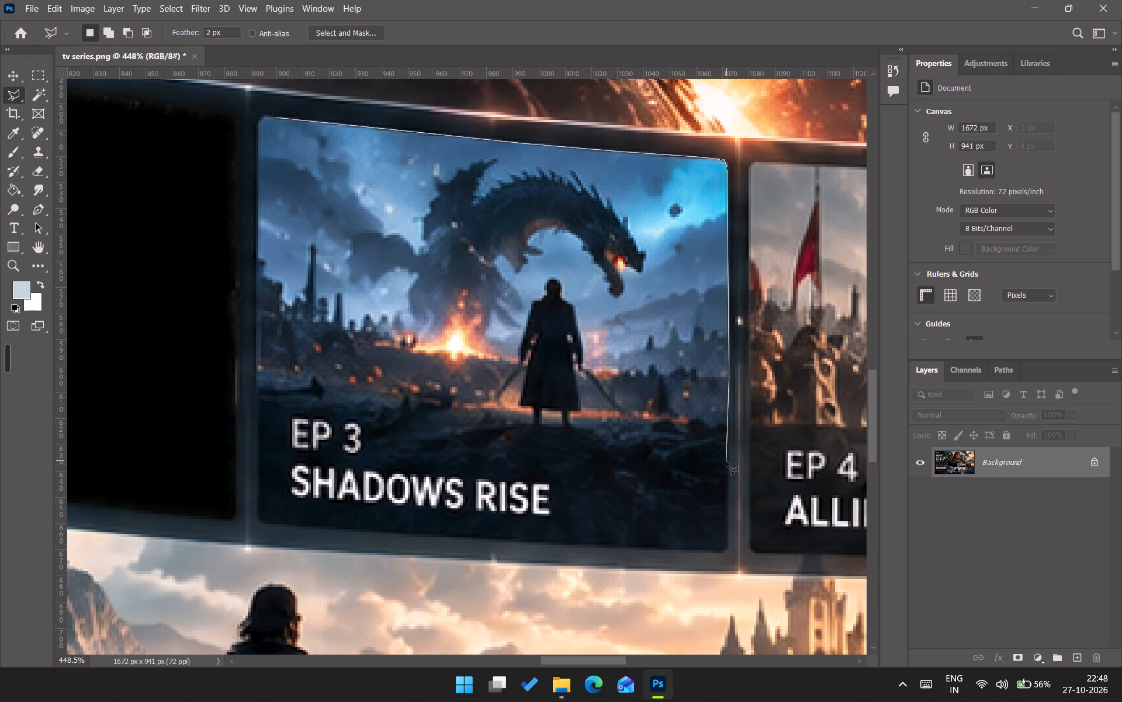
left_click(726, 462)
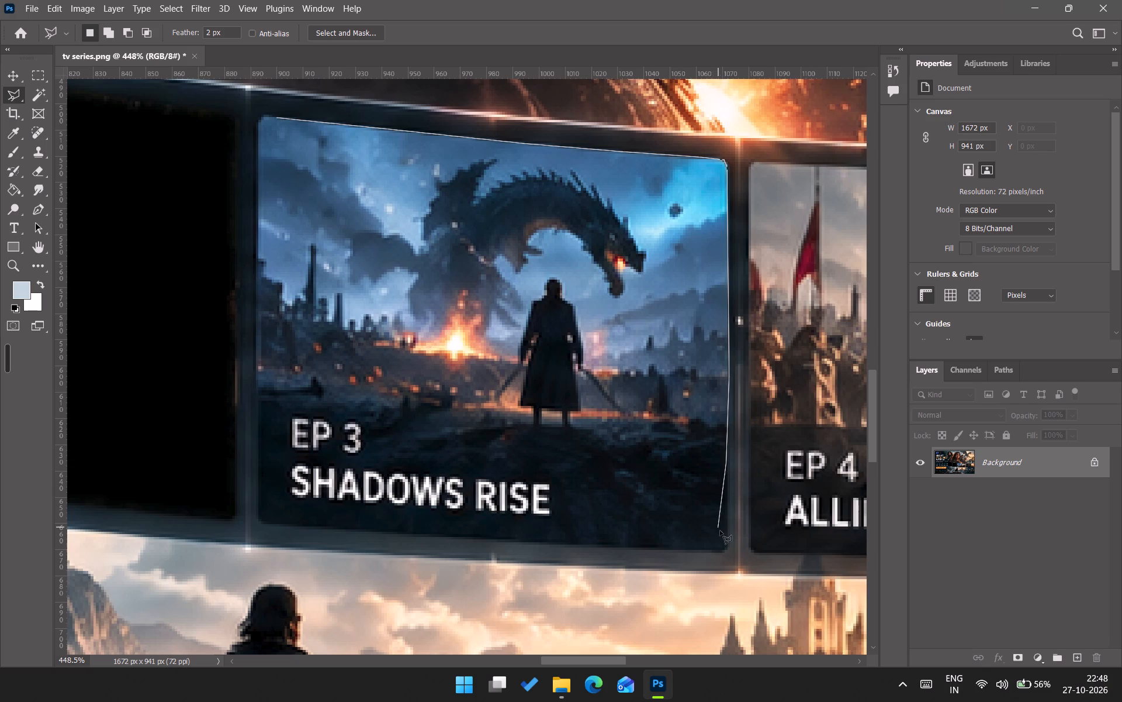
left_click(726, 540)
left_click(726, 549)
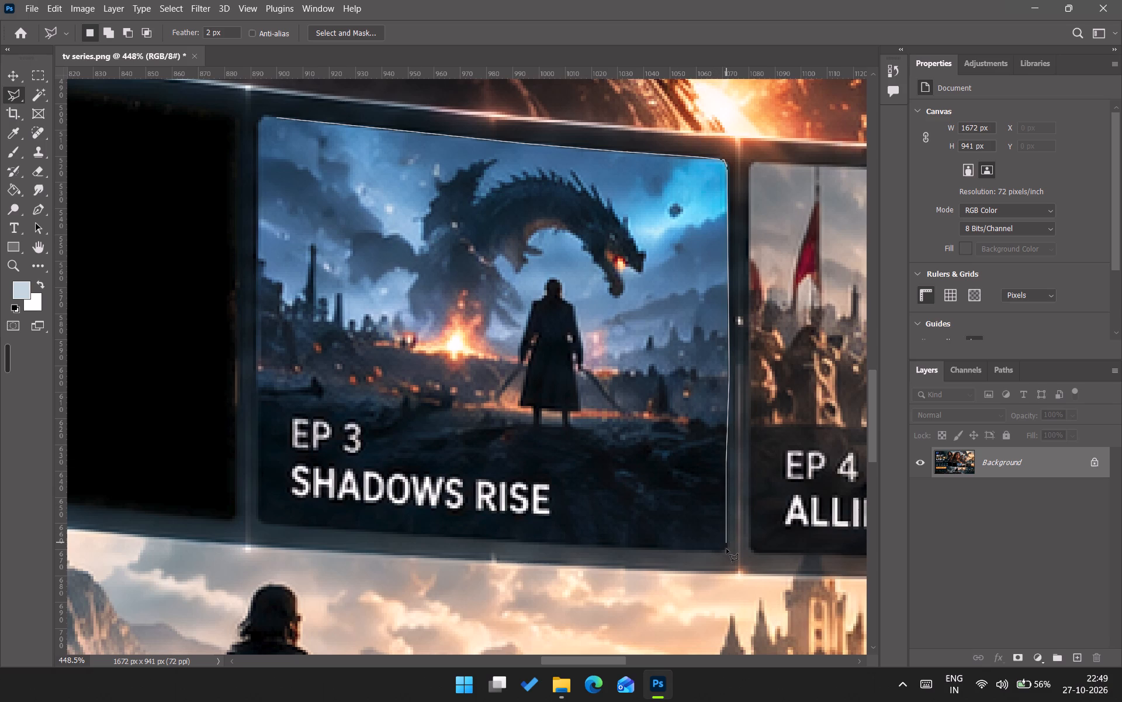
left_click(714, 549)
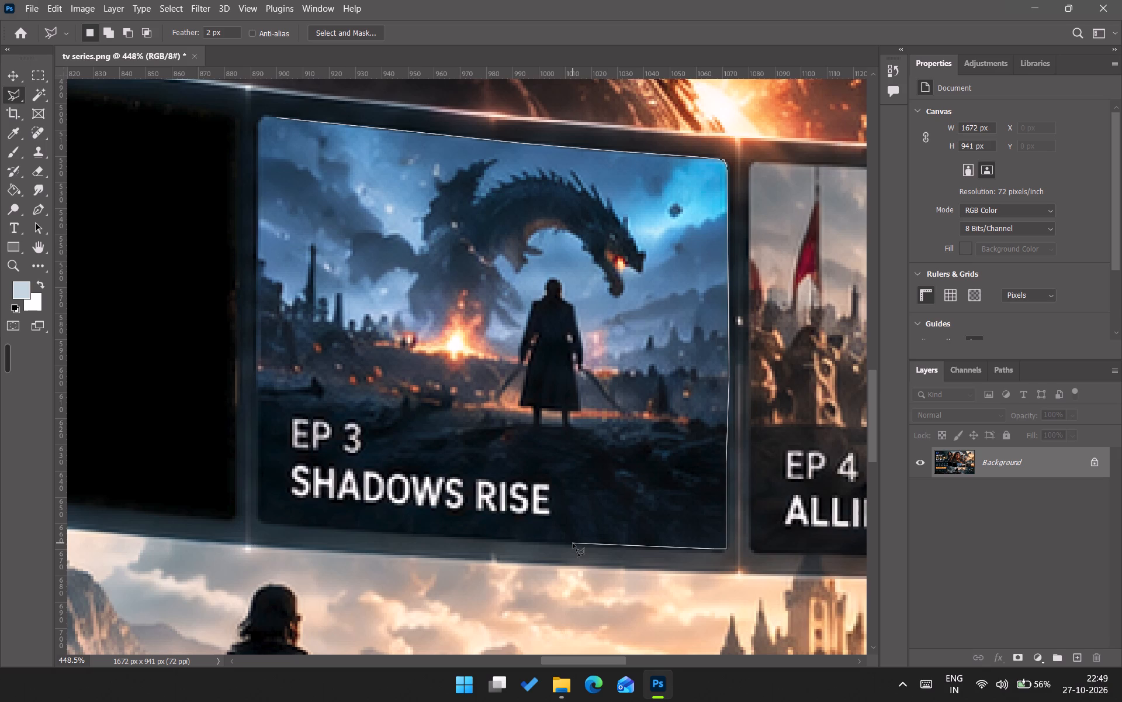
left_click(573, 543)
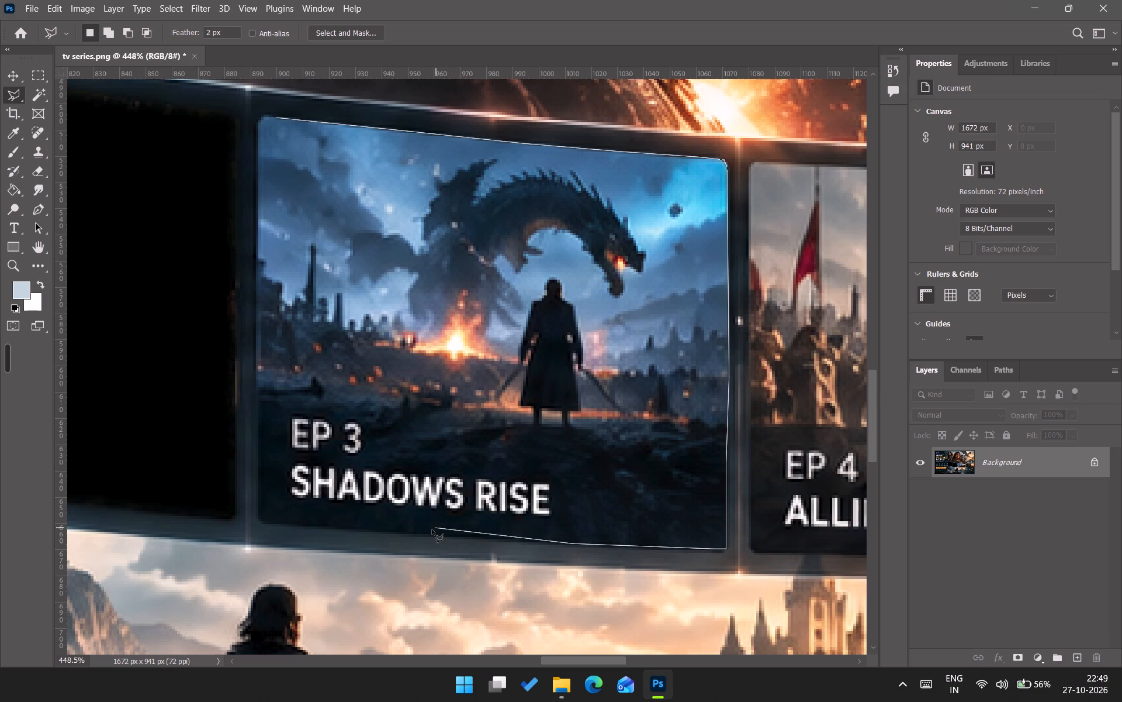
left_click(426, 534)
left_click(283, 524)
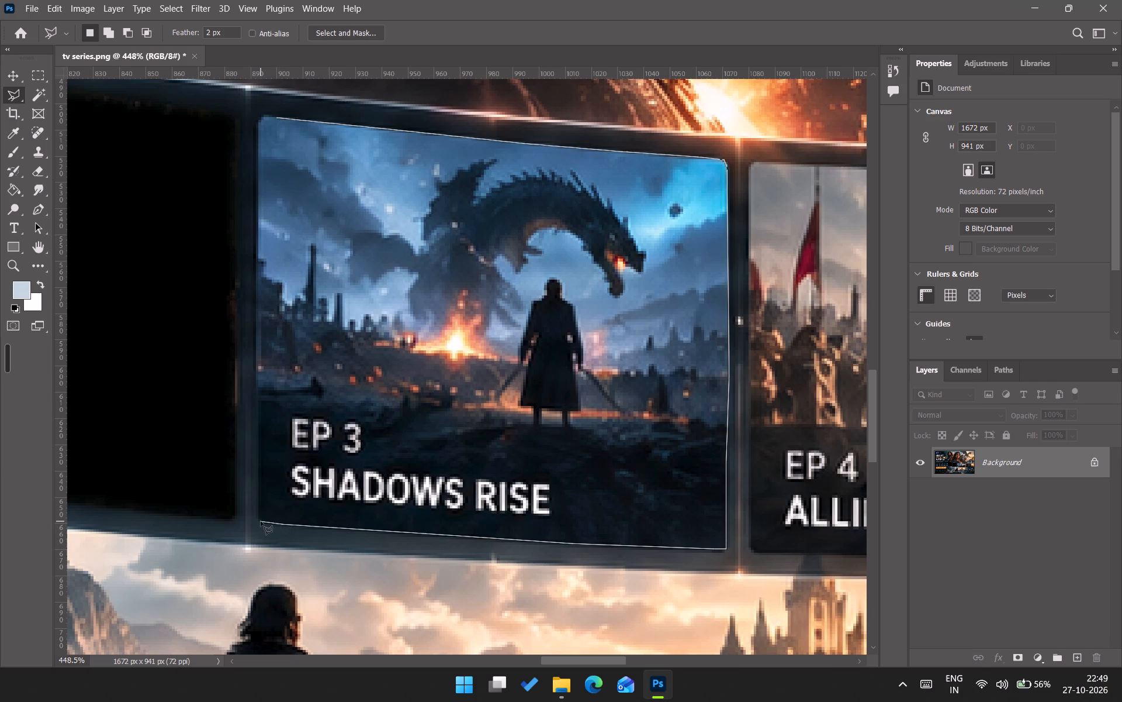
left_click(263, 524)
left_click(257, 514)
left_click(259, 404)
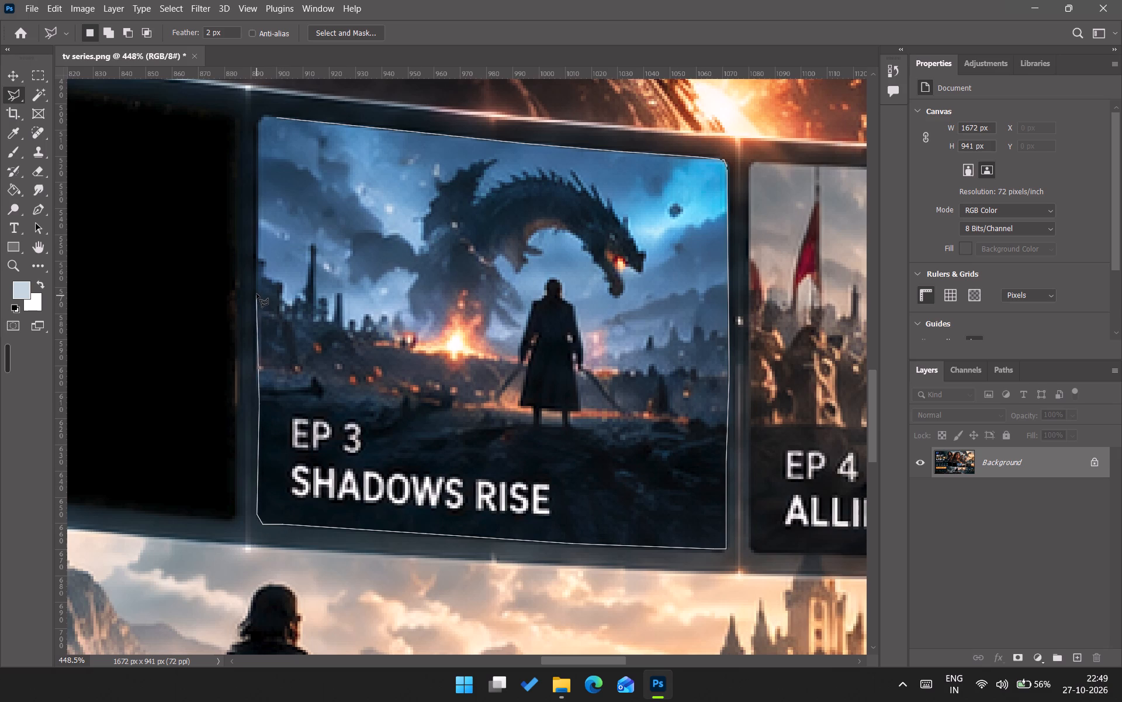
left_click(258, 291)
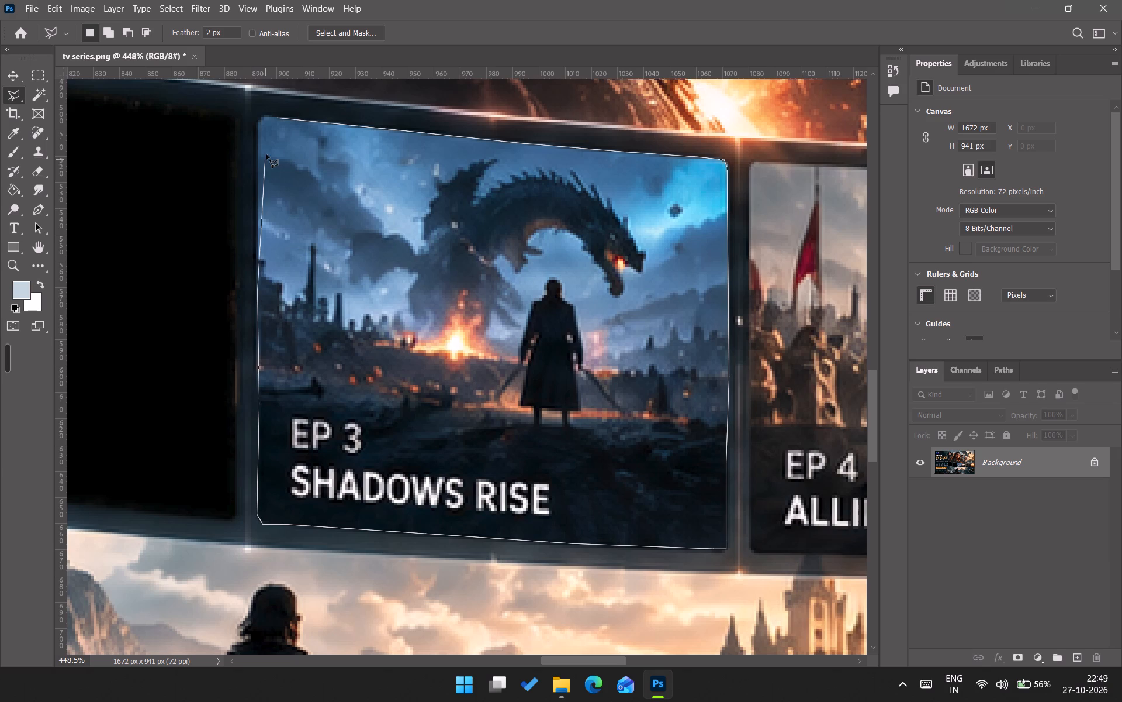
left_click(259, 156)
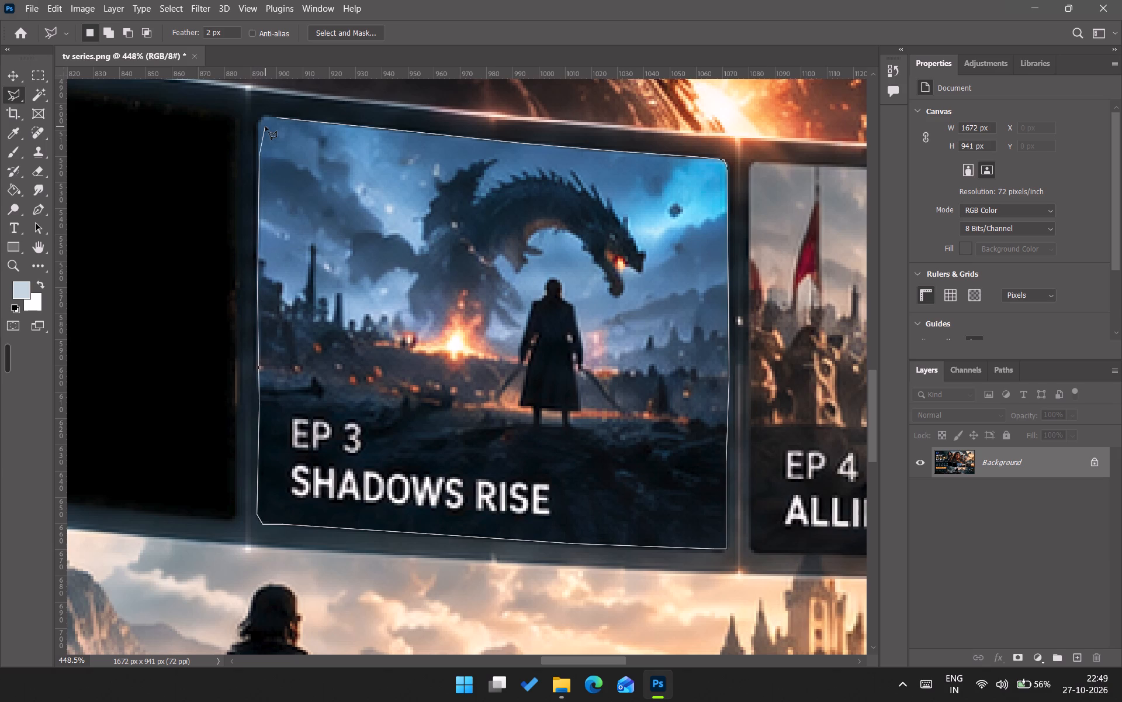
left_click(258, 126)
left_click(261, 116)
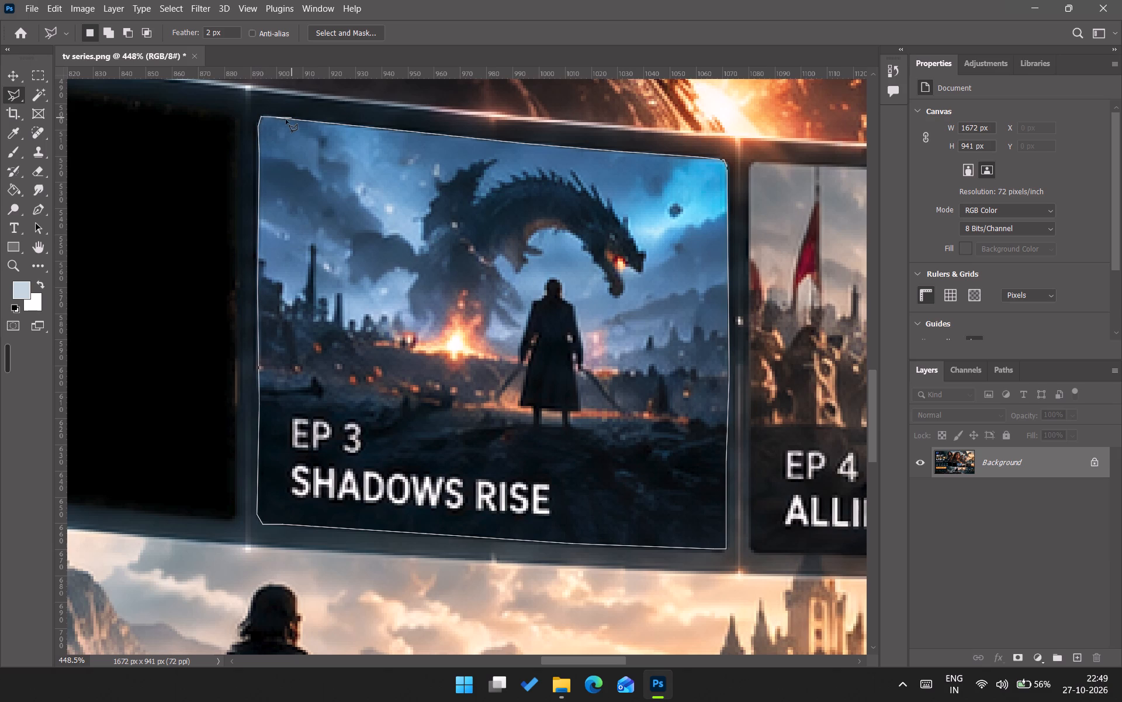
left_click(275, 116)
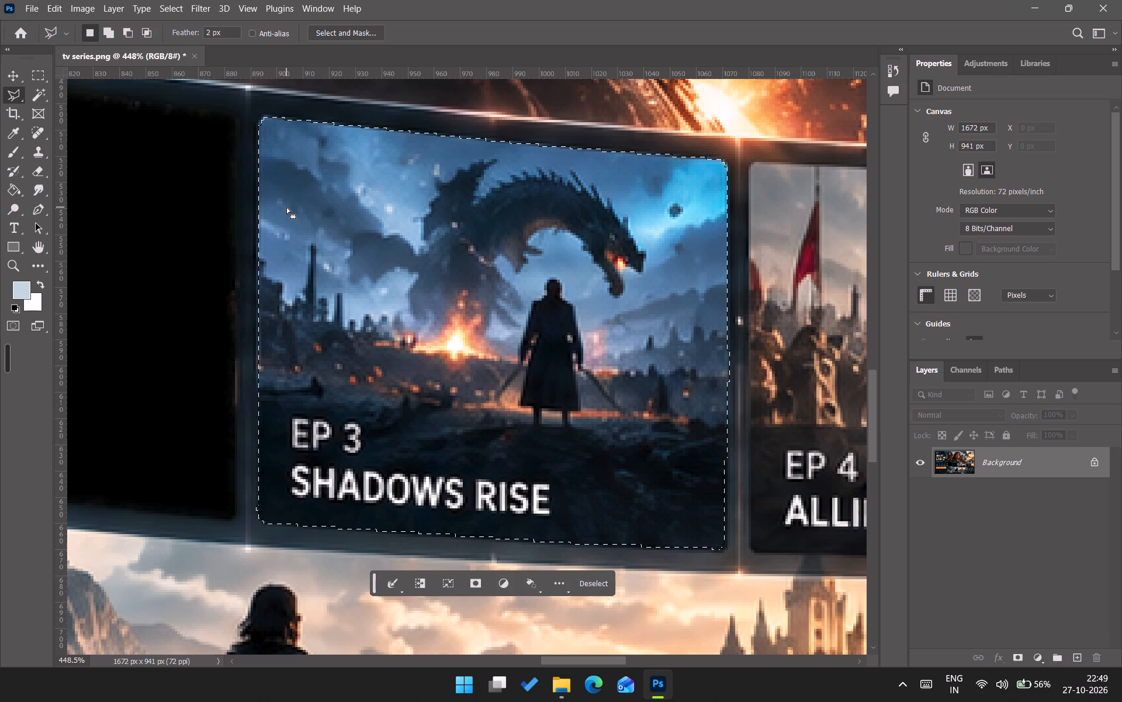
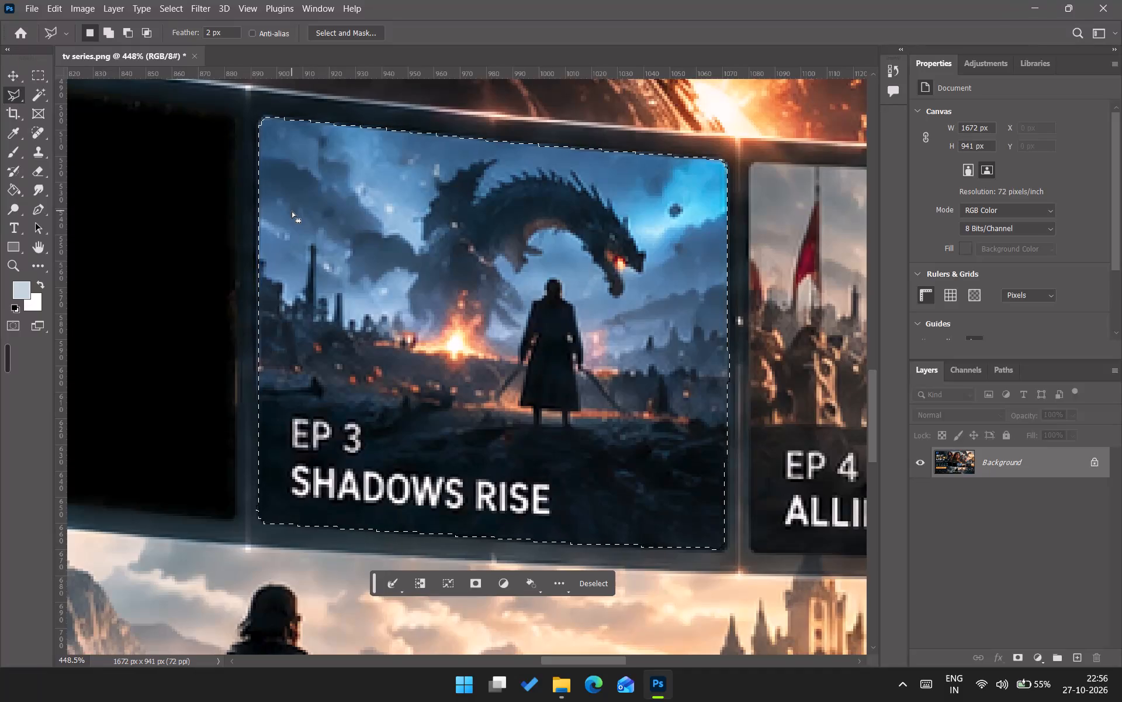
Copy the selected EP 3 panel into a new 191 x 175 px document and delete the white Background layer.
key("ctrl+c")
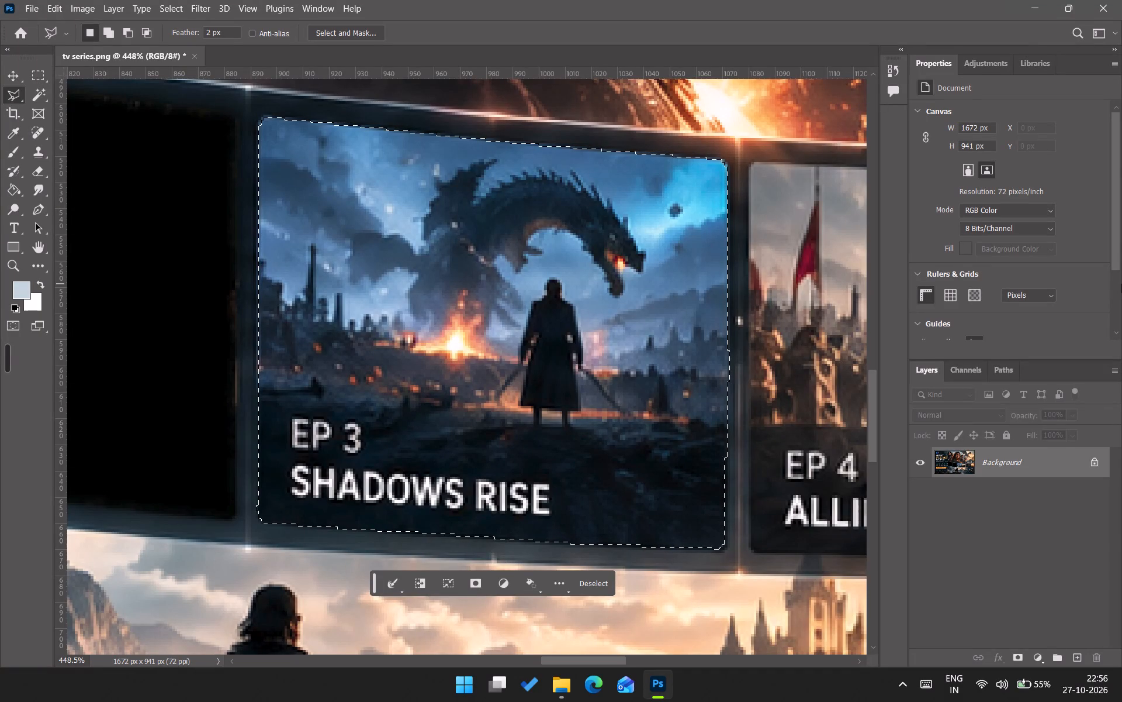
key("ctrl+n")
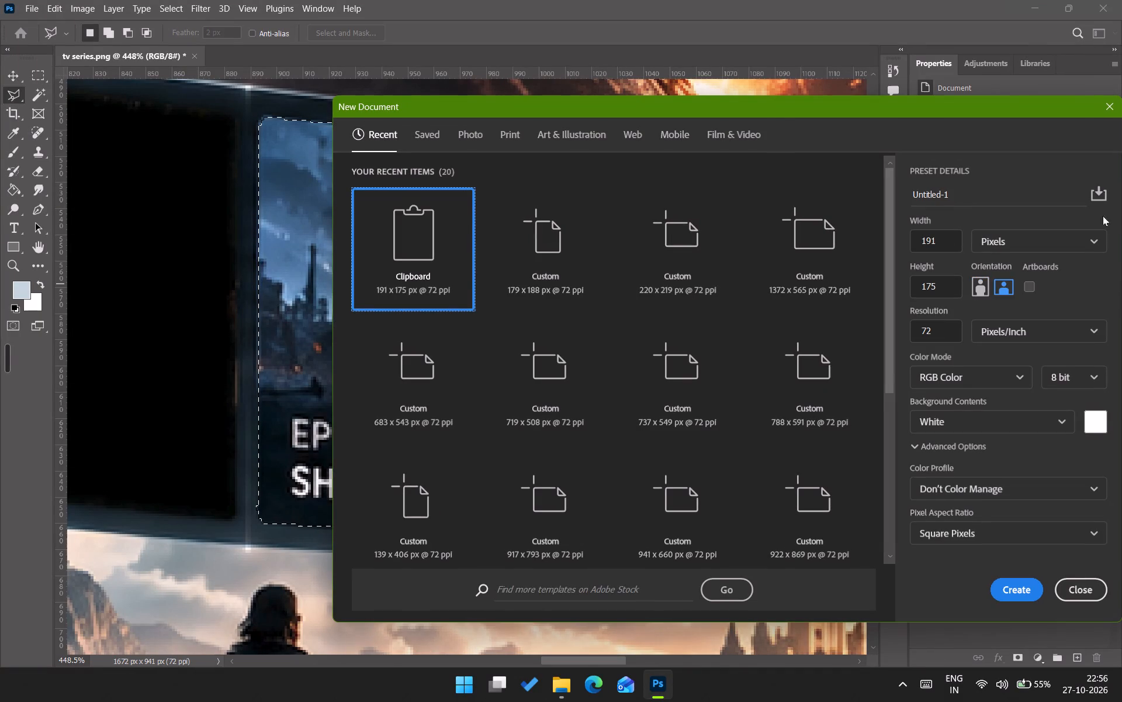
left_click(760, 381)
double_click(415, 242)
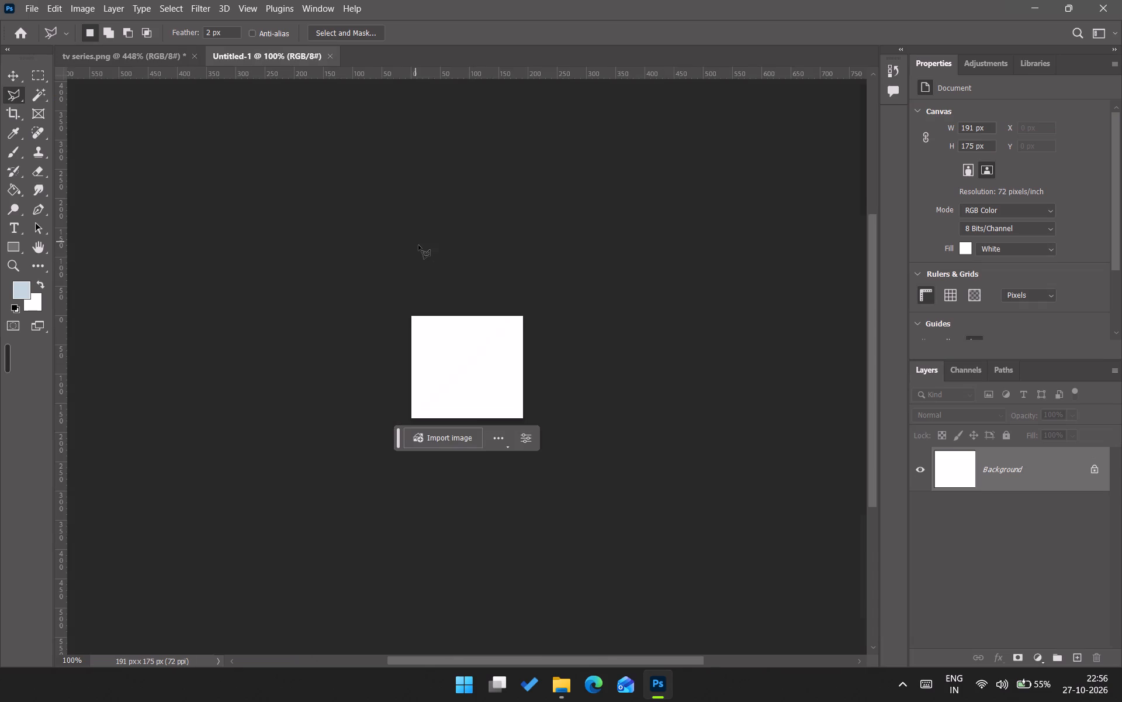
key("ctrl+v")
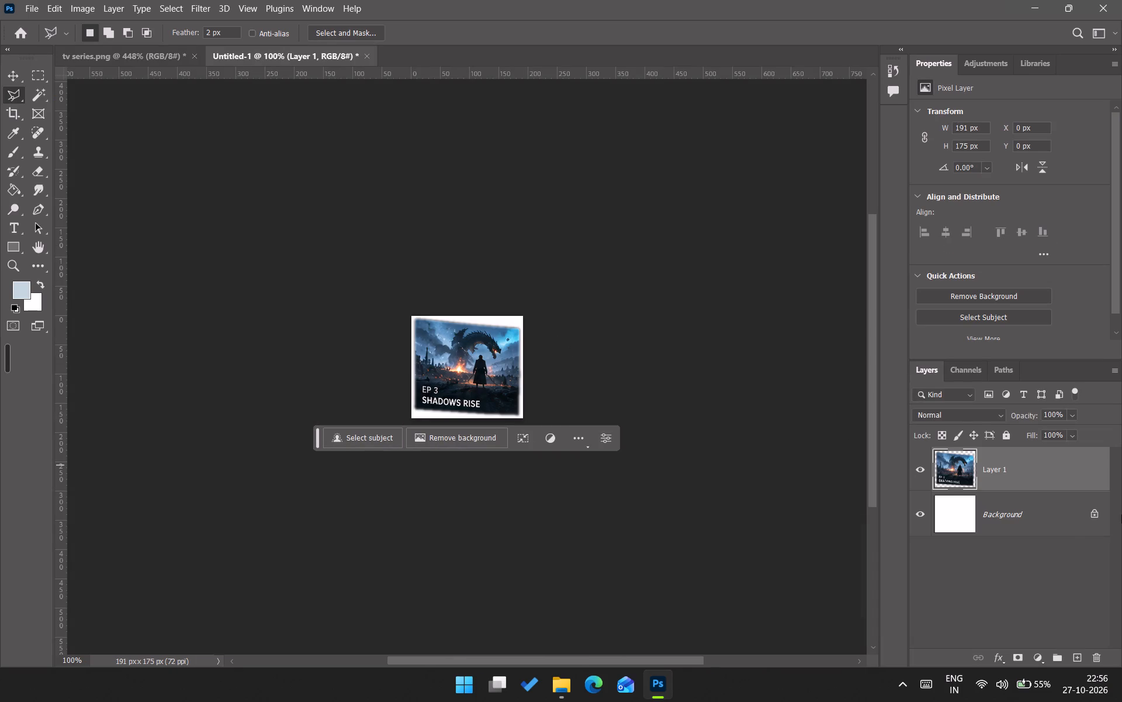
left_click(1081, 522)
left_click(1095, 657)
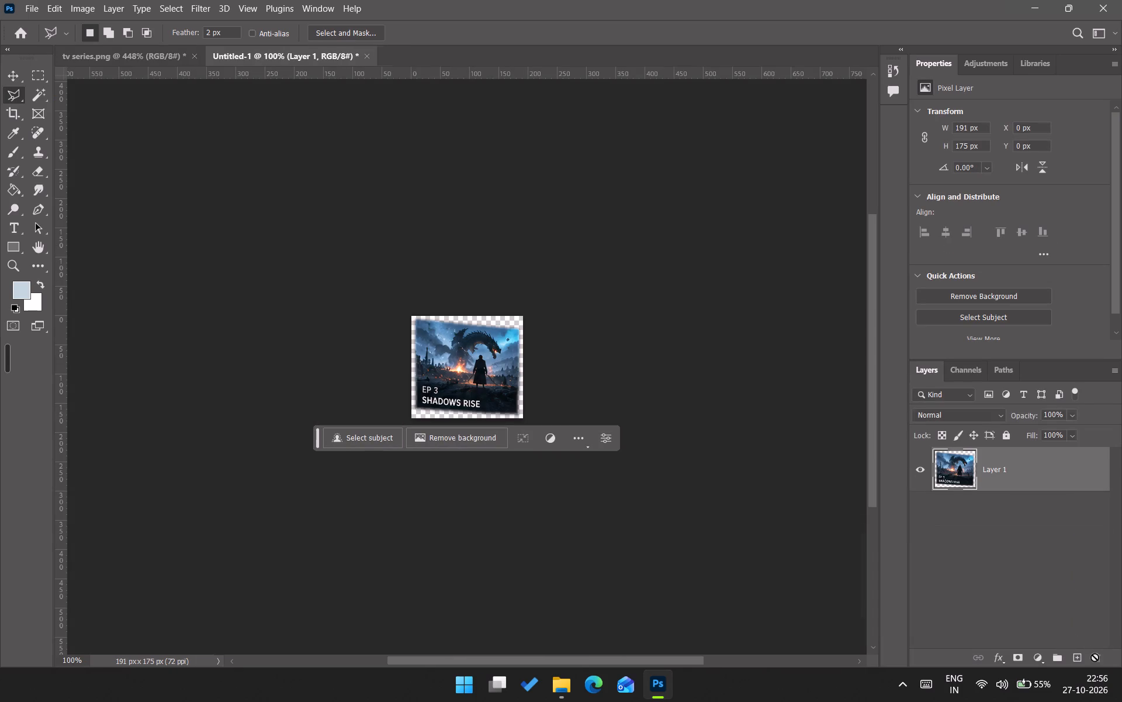
Save the EP 3 document as b3 in Photoshop format in the raw folder and close it.
key("ctrl+s")
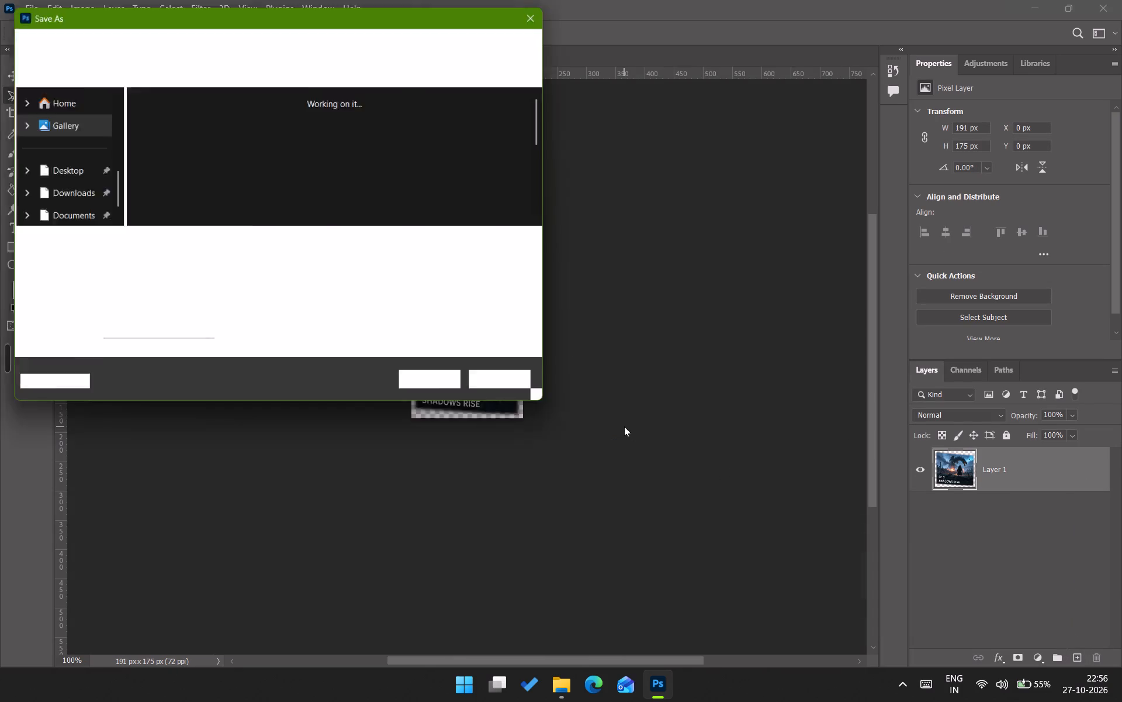
key("b")
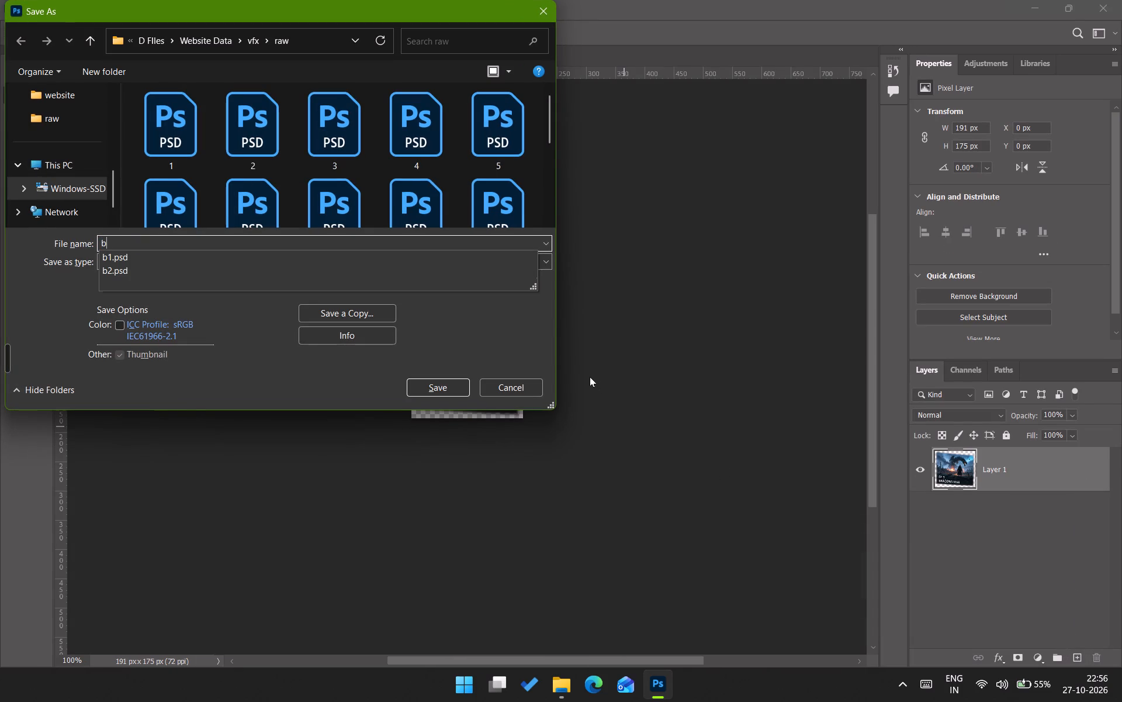
key("3")
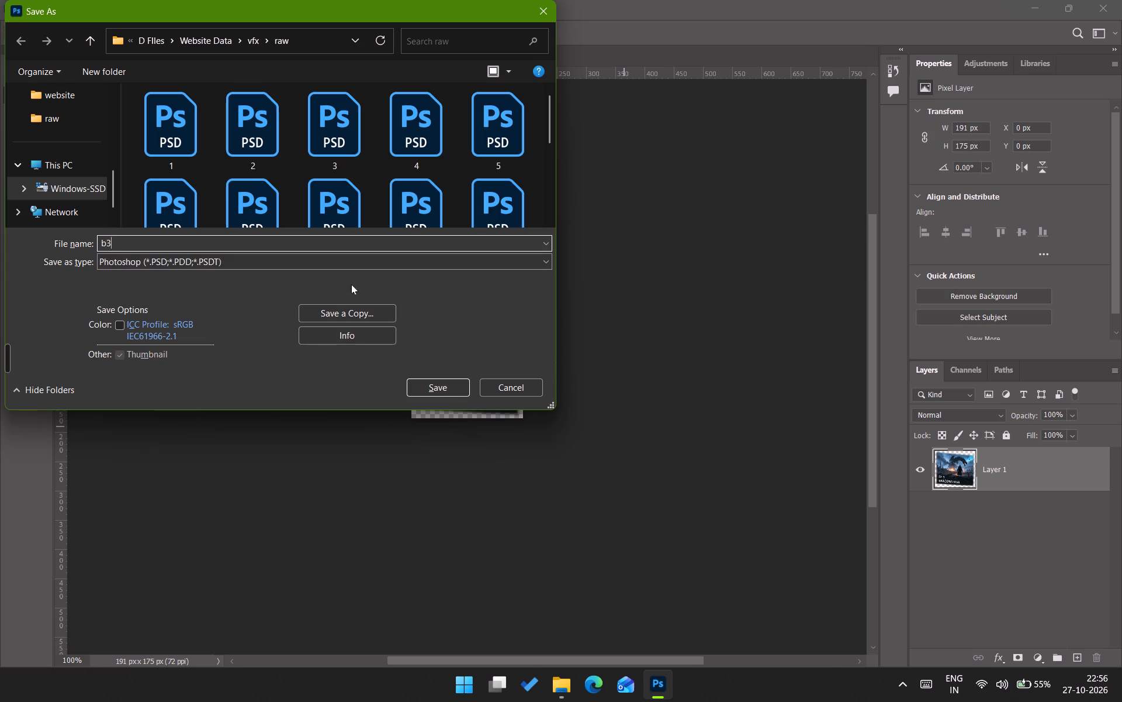
left_click(439, 394)
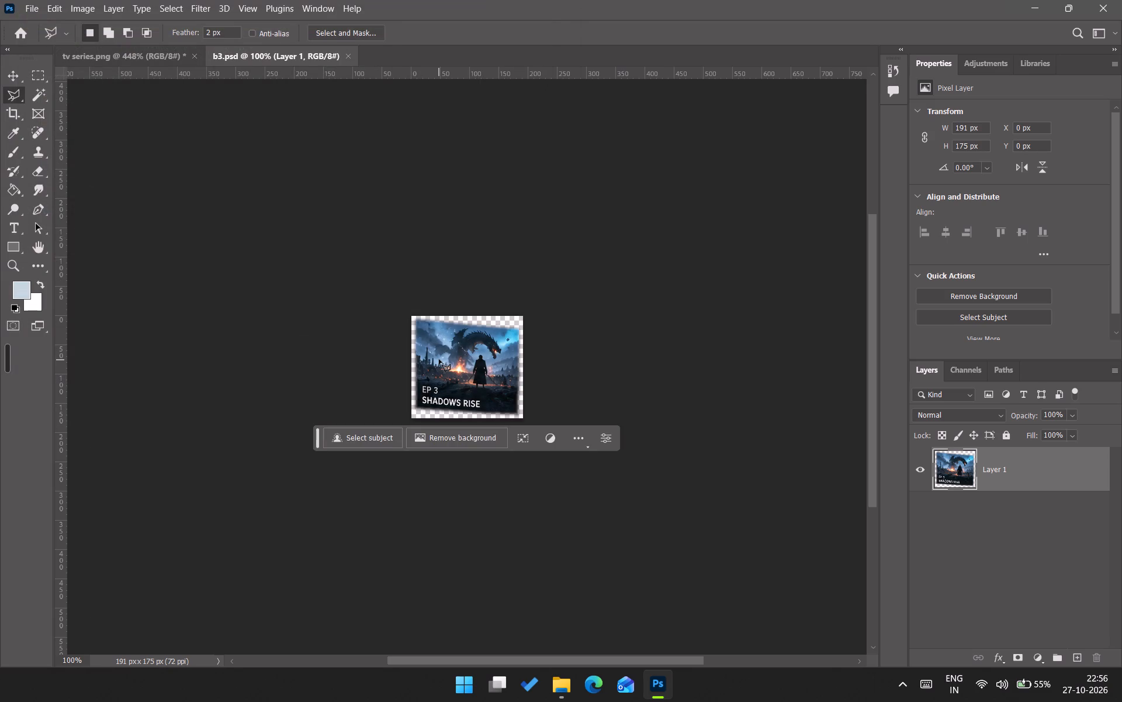
key("ctrl+s")
key("ctrl+w")
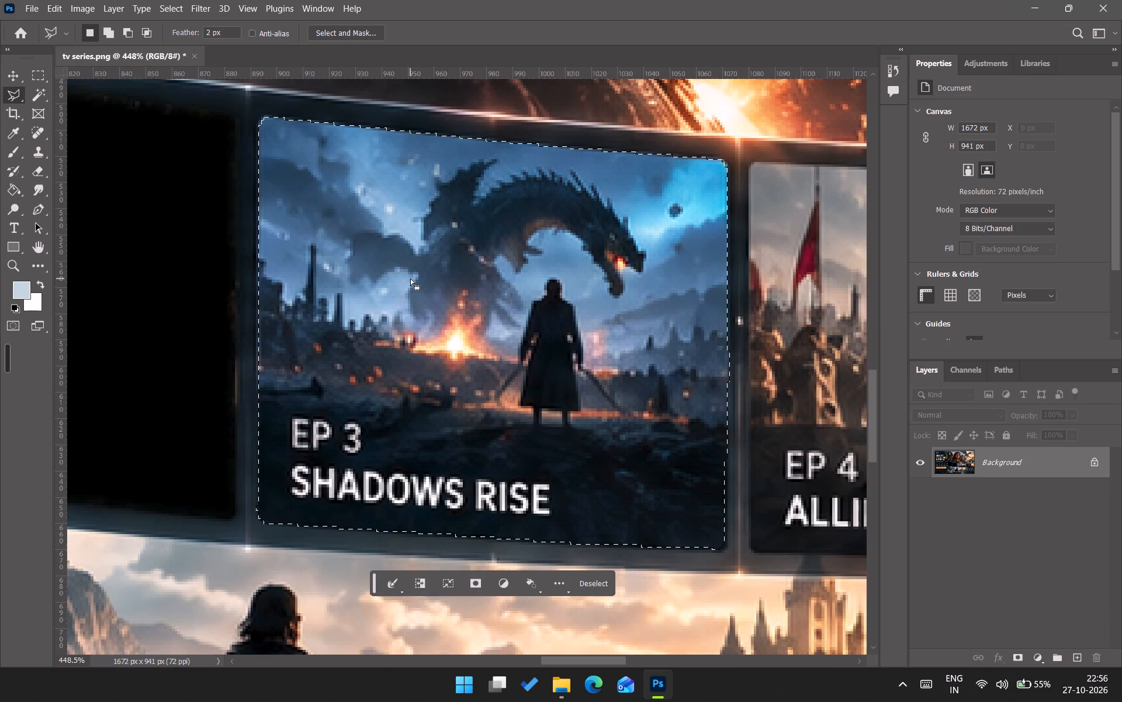
Fill the selected EP 3 panel area in the banner with black at 100% opacity.
key("Delete")
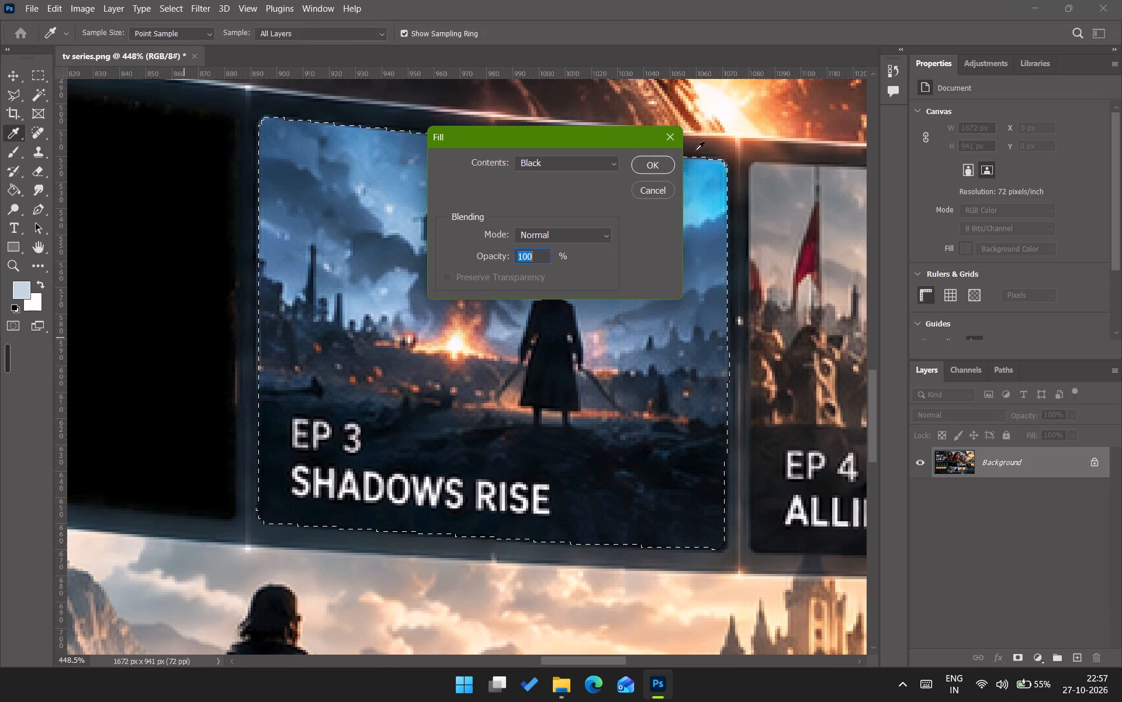
left_click(666, 162)
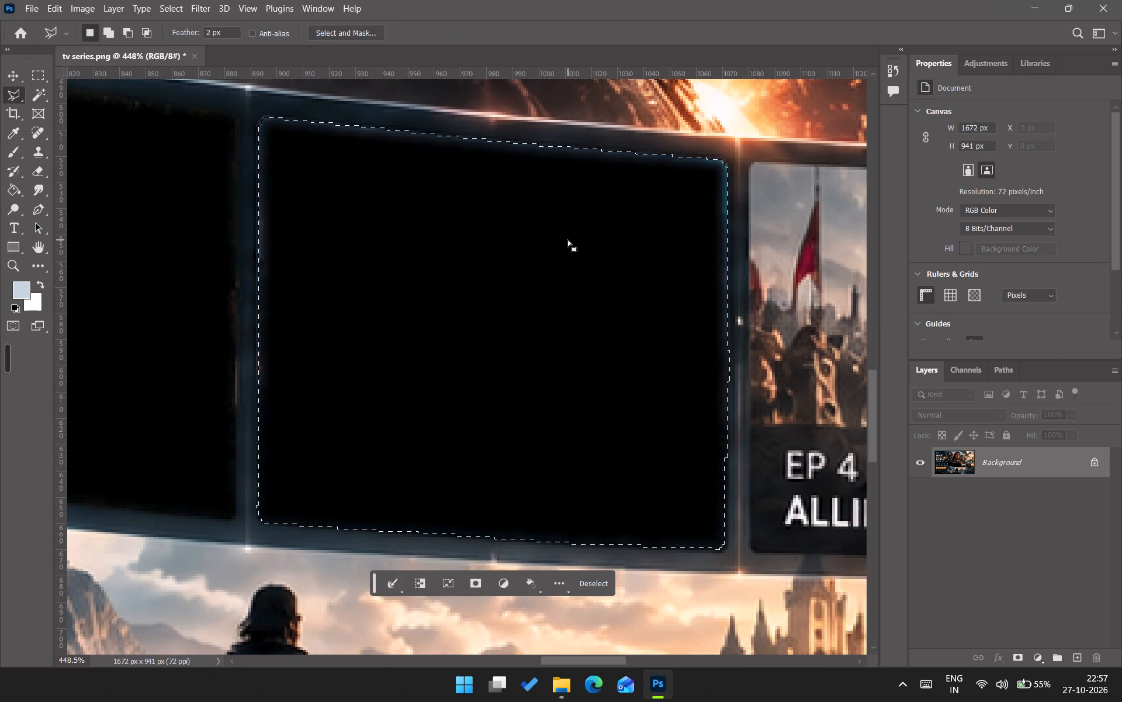
Clear the selection and trace the EP 4 Allies panel's top edge and upper-right corner with the Polygonal Lasso.
scroll(566, 237, "down", 2, "alt")
scroll(670, 246, "down", 4, "alt")
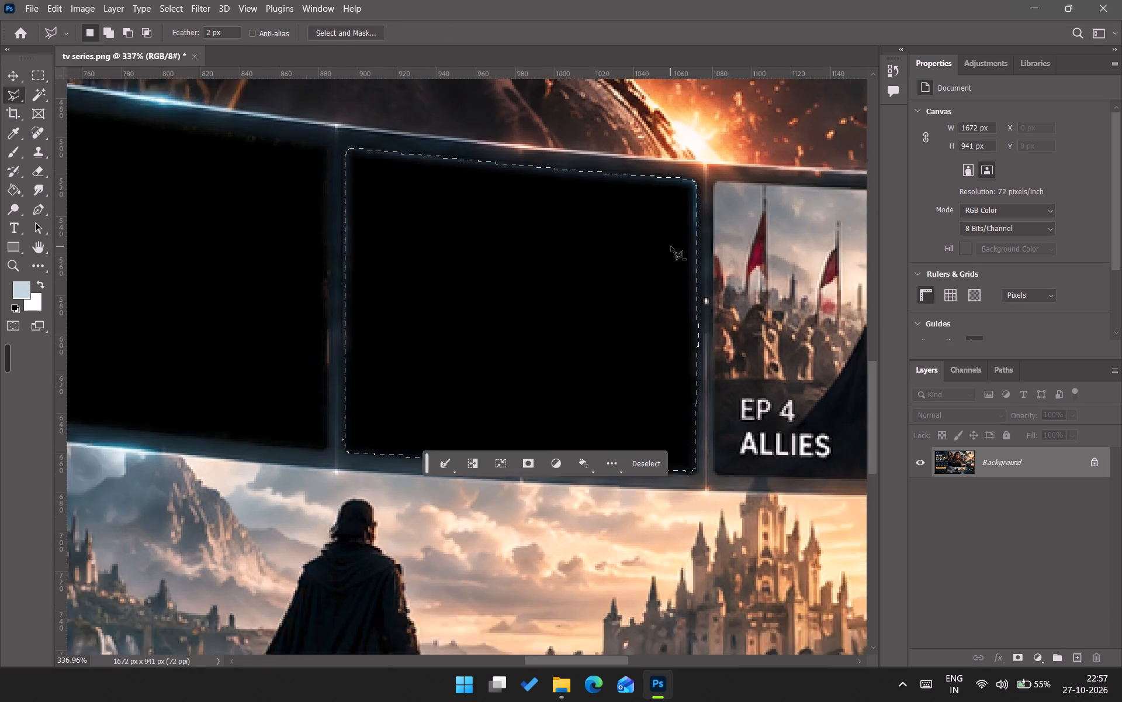
scroll(671, 246, "down", 2, "alt")
scroll(746, 263, "down", 5, "alt")
scroll(826, 263, "down", 5, "alt")
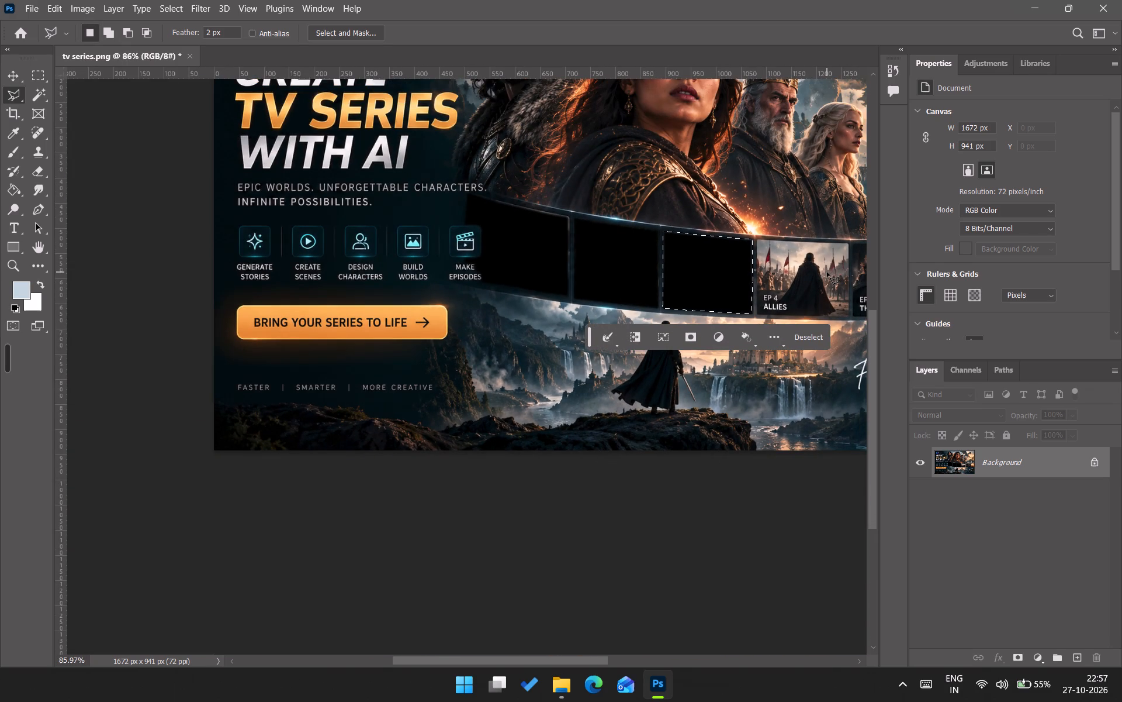
left_click_drag(533, 662, 622, 659)
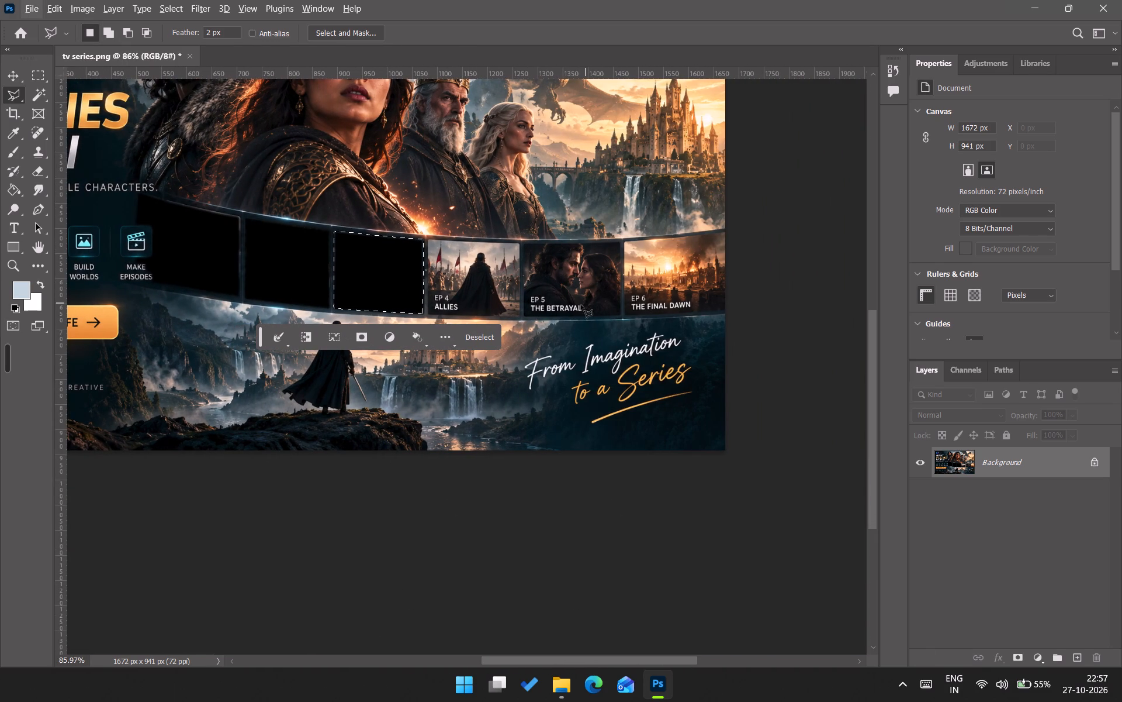
scroll(473, 261, "up", 14, "alt")
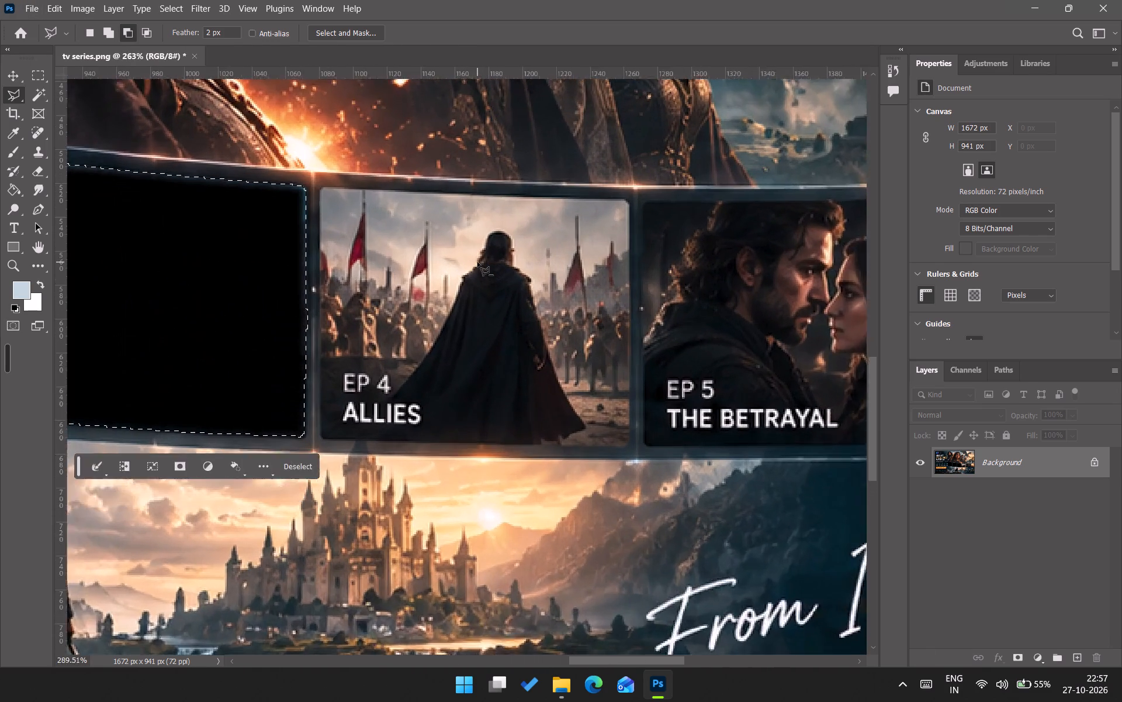
scroll(477, 262, "up", 6, "alt")
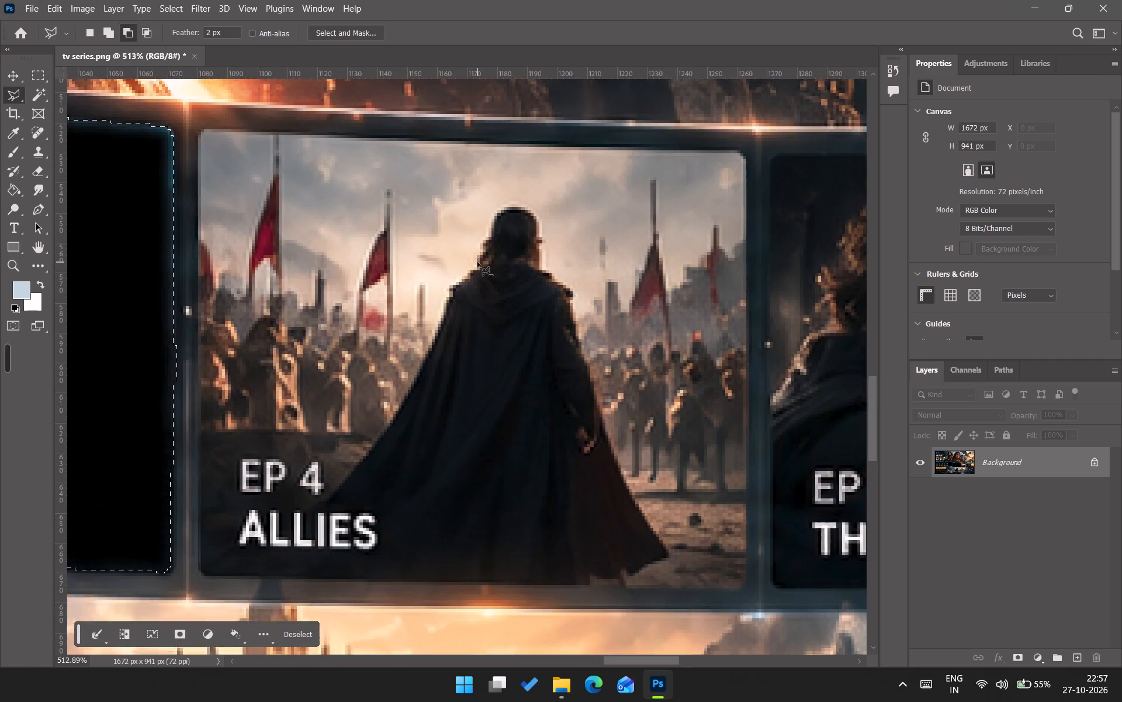
key("ctrl+d")
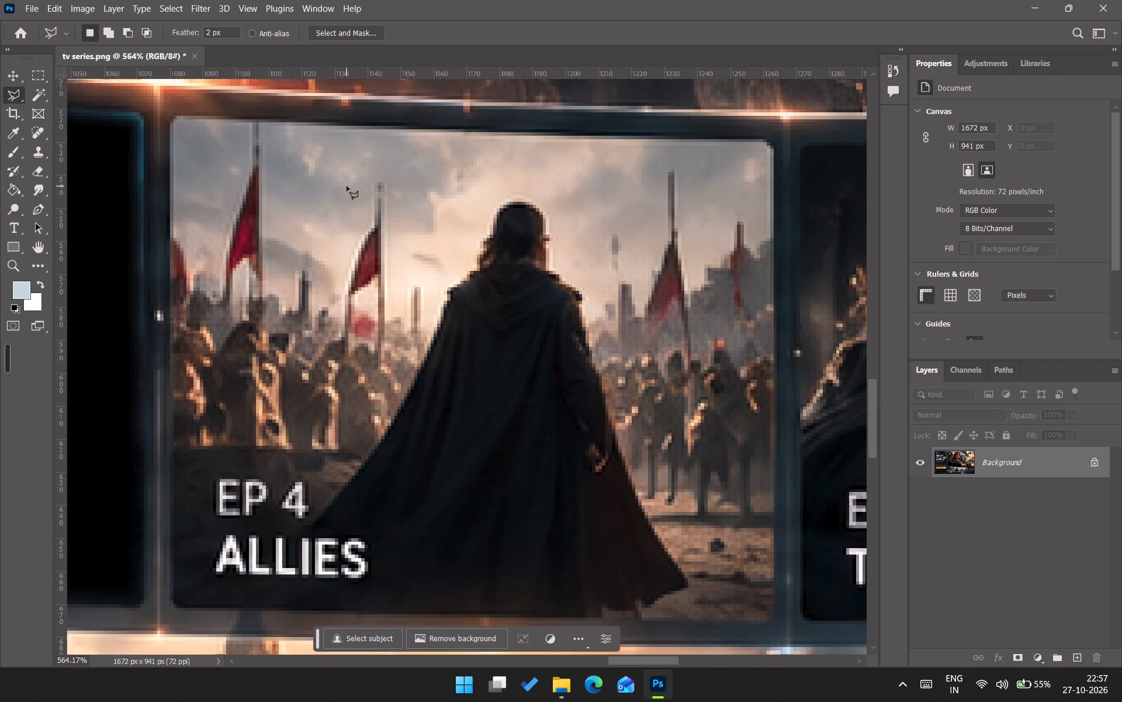
left_click(190, 118)
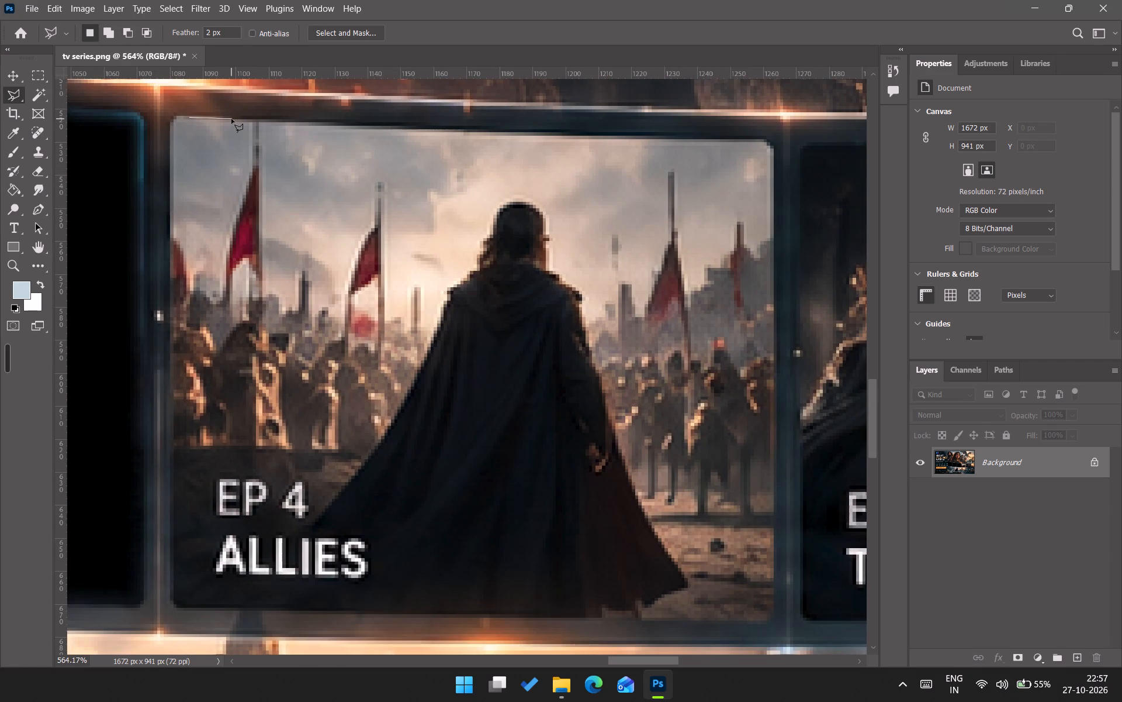
left_click(232, 119)
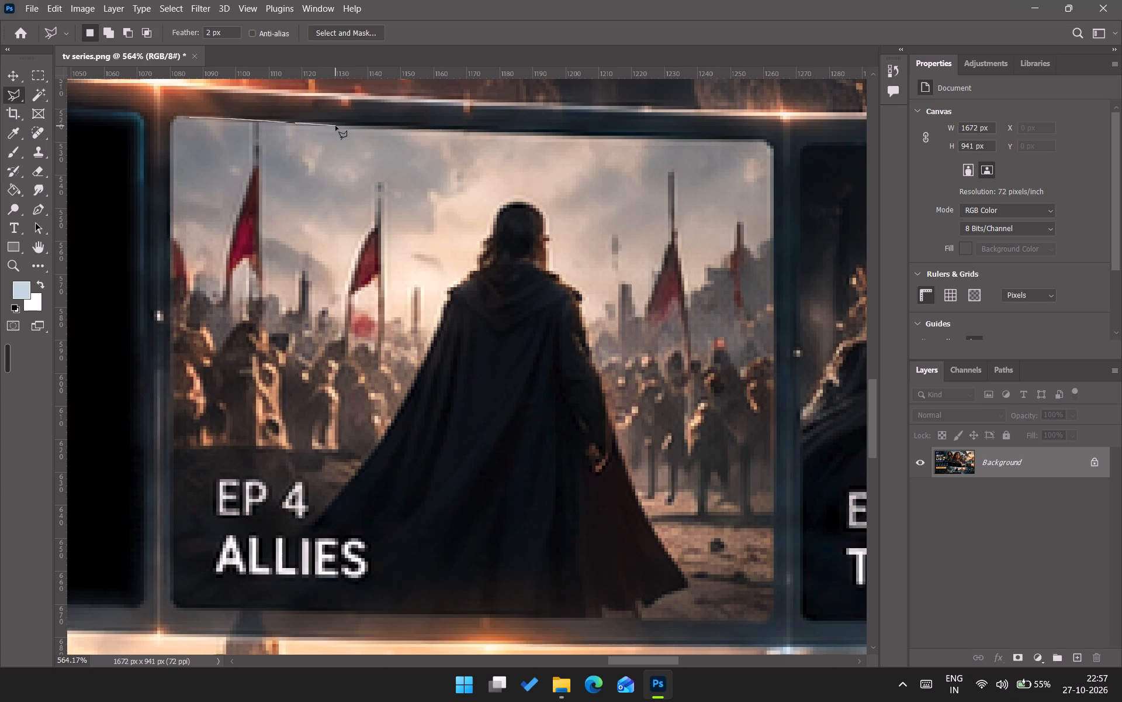
left_click(335, 126)
left_click(429, 131)
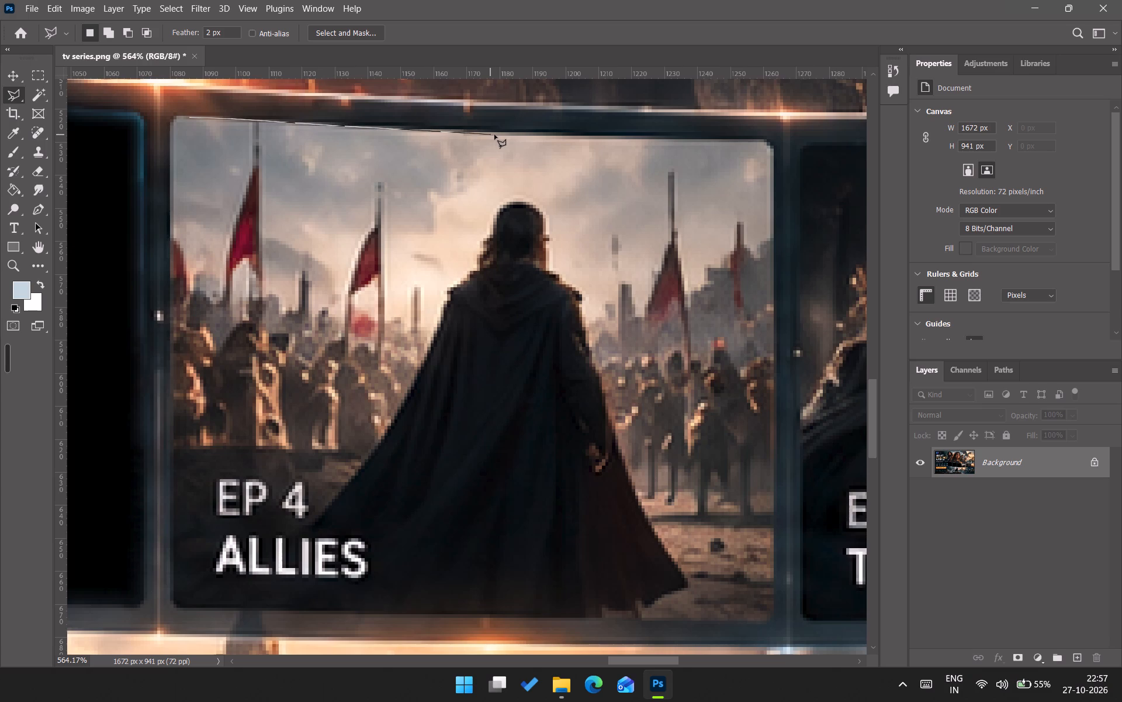
left_click(494, 135)
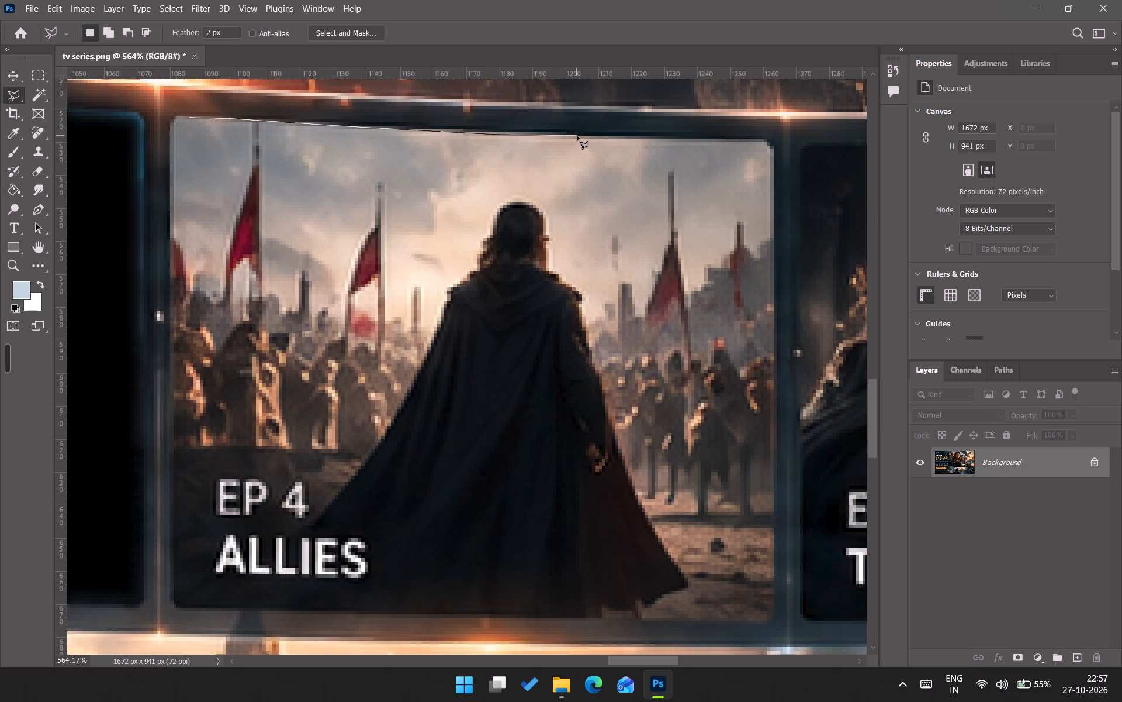
left_click(578, 136)
left_click(681, 138)
left_click(765, 140)
left_click(772, 148)
left_click(773, 159)
Continue the lasso outline down the EP 4 panel's right edge and around its lower-right corner, redoing the corner points.
left_click(774, 283)
left_click(774, 456)
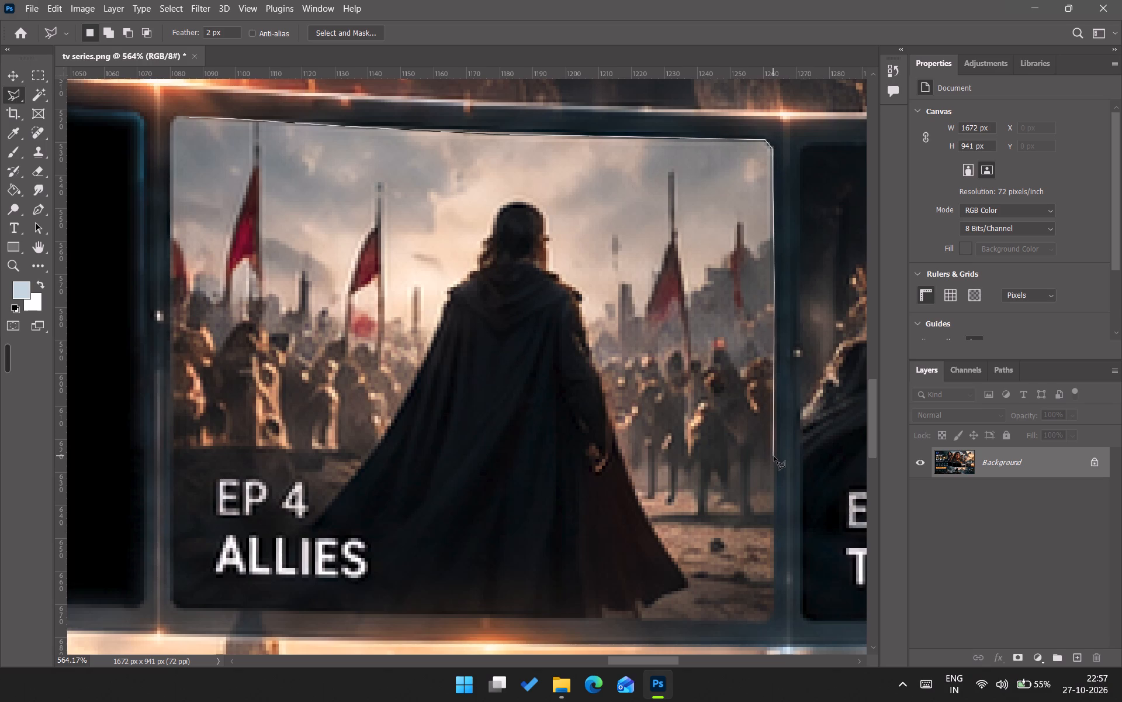
left_click(775, 539)
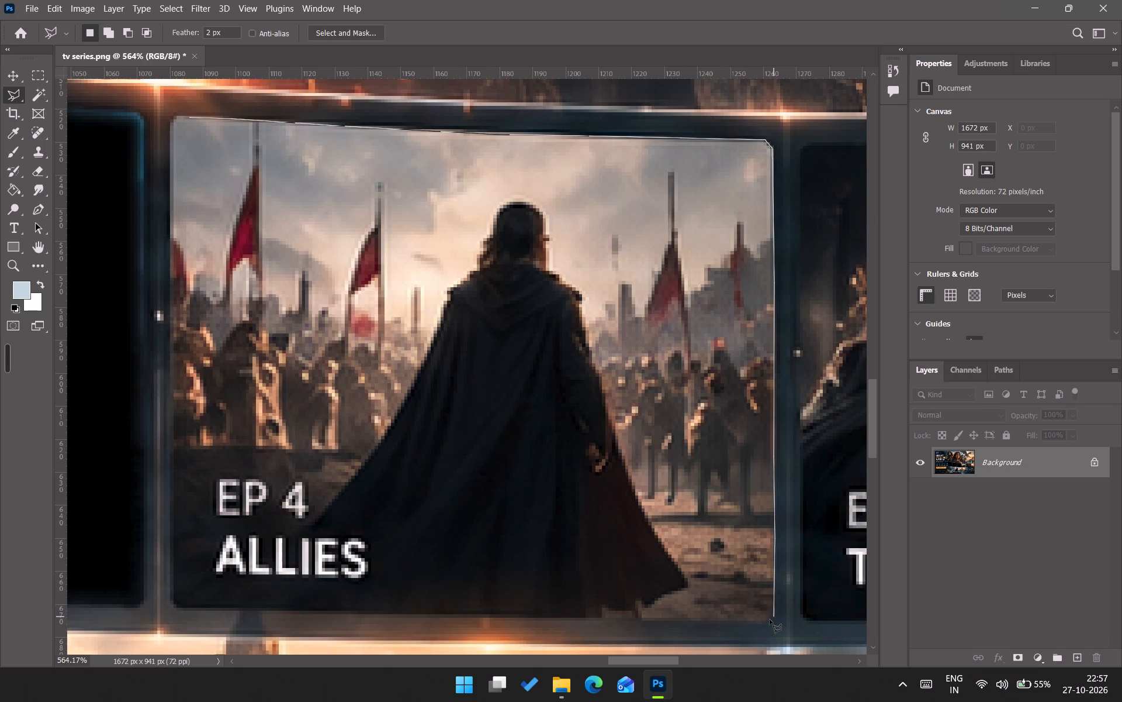
left_click(770, 620)
left_click(763, 626)
key("BackSpace")
key("BackSpace")
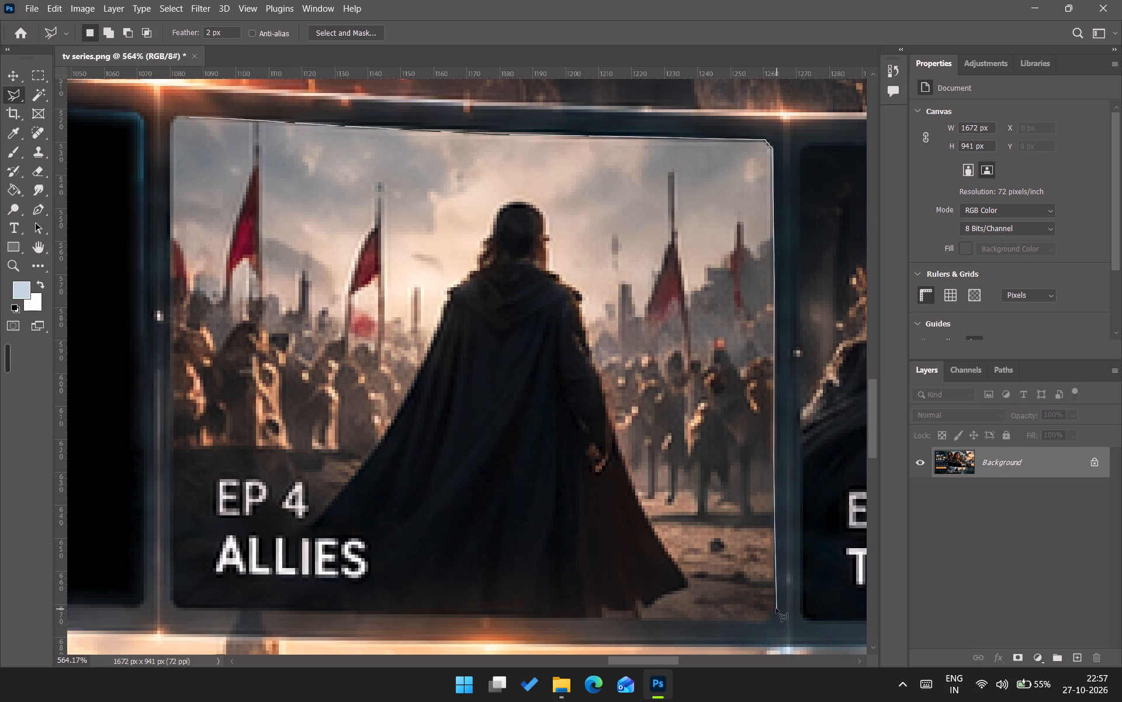
left_click(774, 608)
left_click(774, 615)
left_click(770, 621)
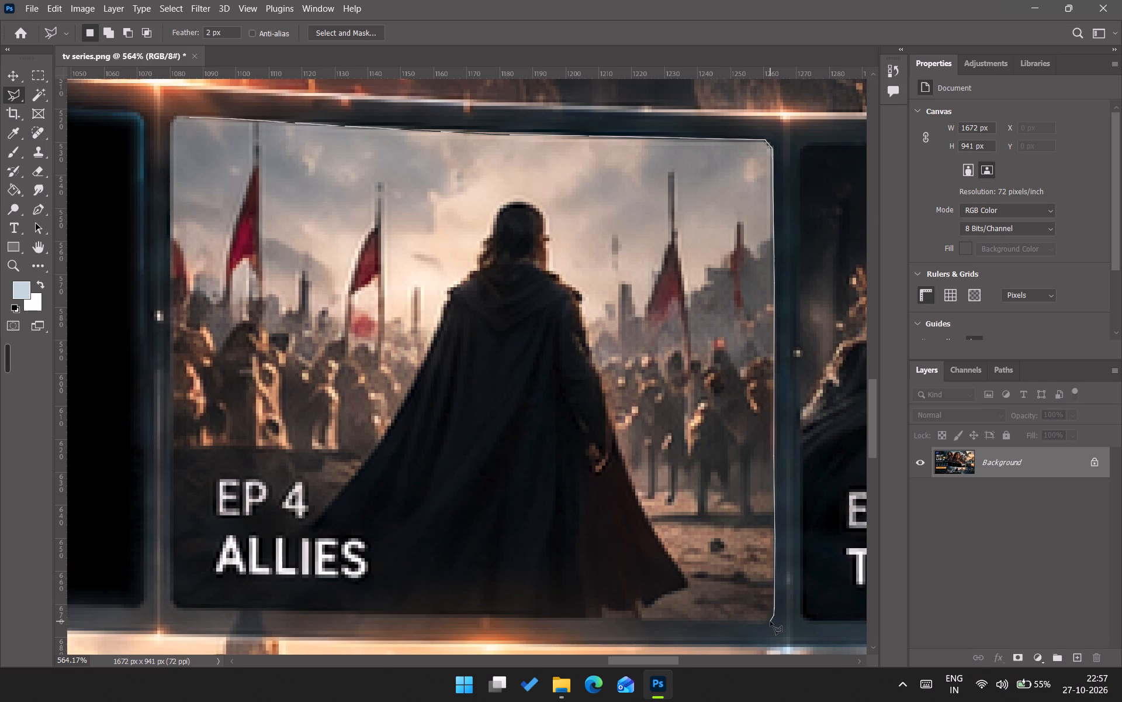
left_click(761, 624)
Continue the lasso outline along the EP 4 panel's bottom edge and around its lower-left corner, removing one misplaced point.
left_click(630, 620)
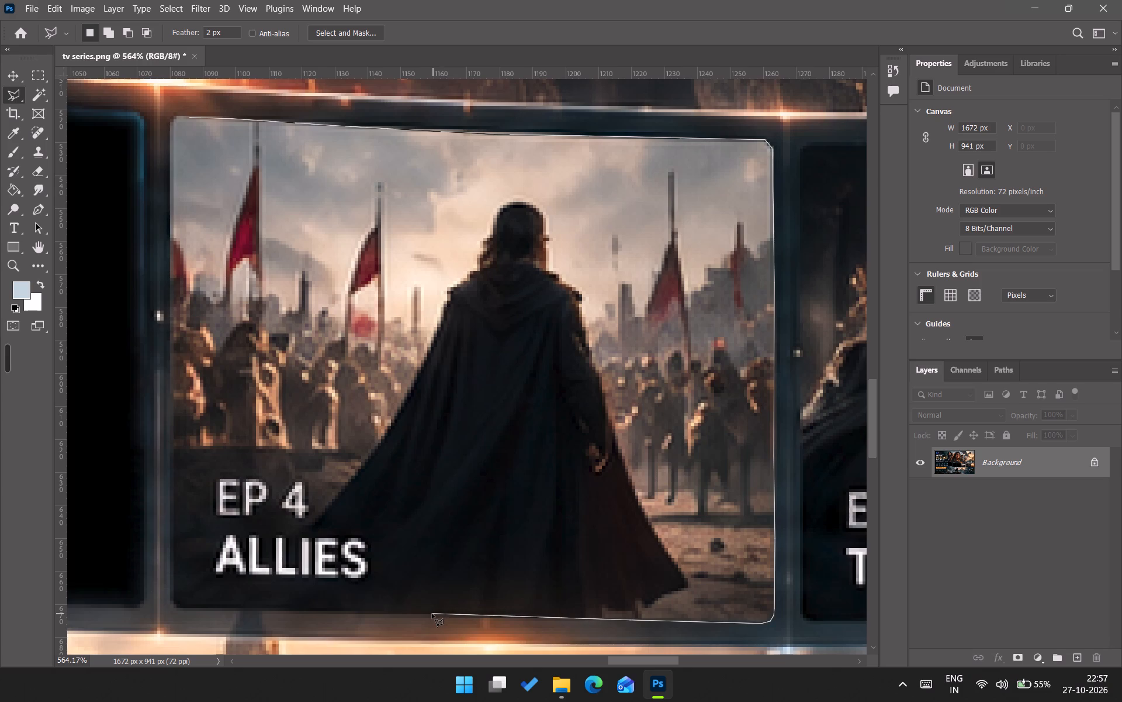
left_click(424, 614)
key("BackSpace")
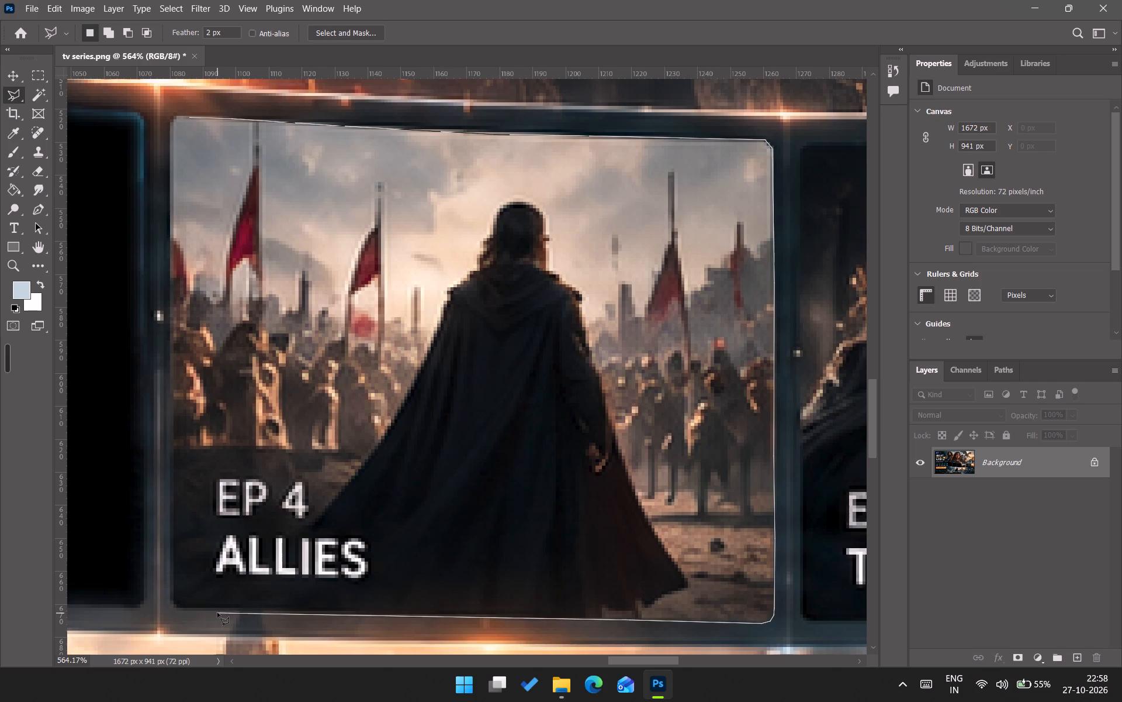
left_click(213, 609)
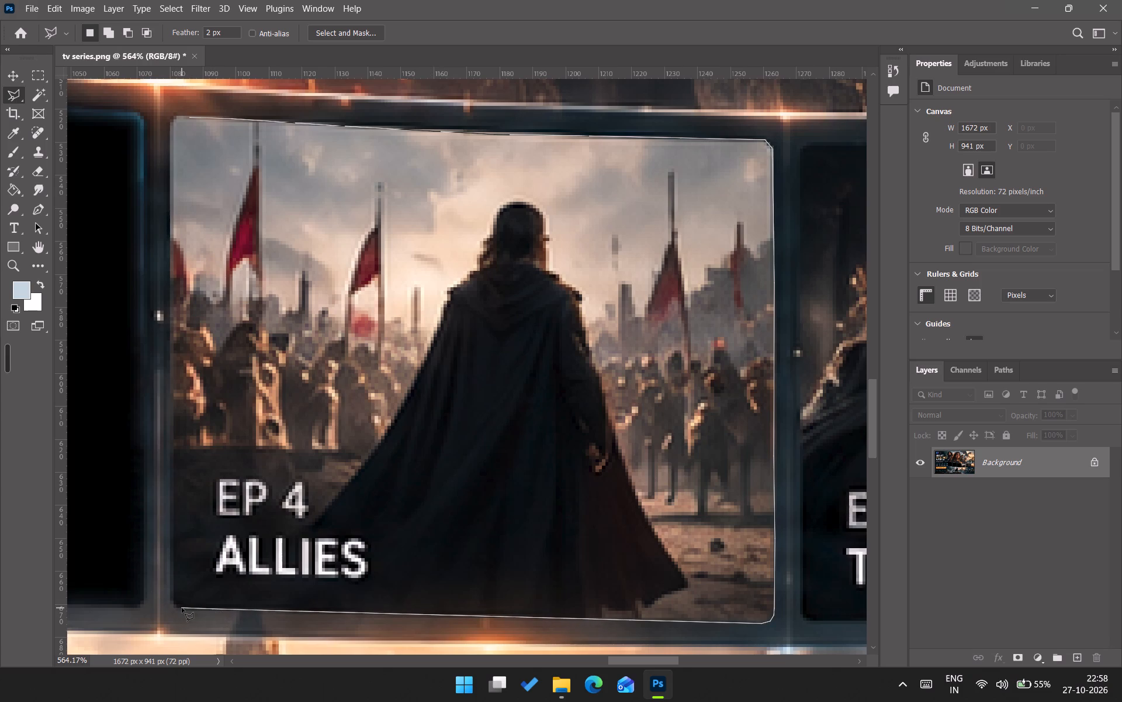
left_click(182, 608)
left_click(179, 606)
left_click(175, 603)
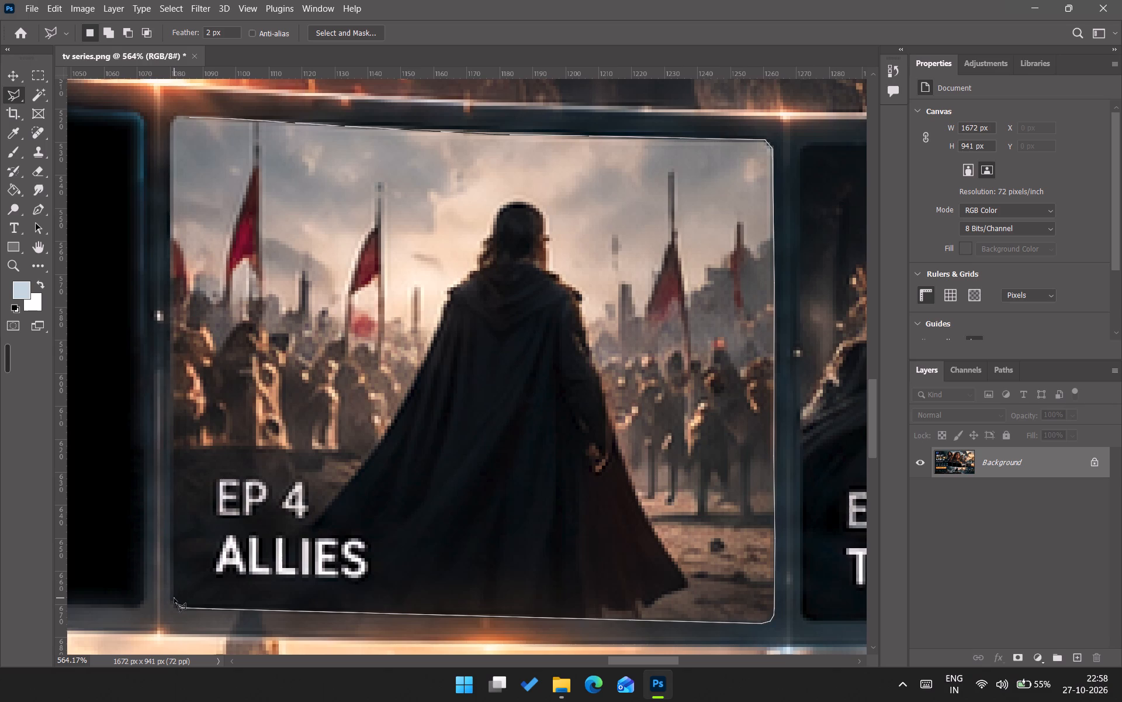
left_click(172, 600)
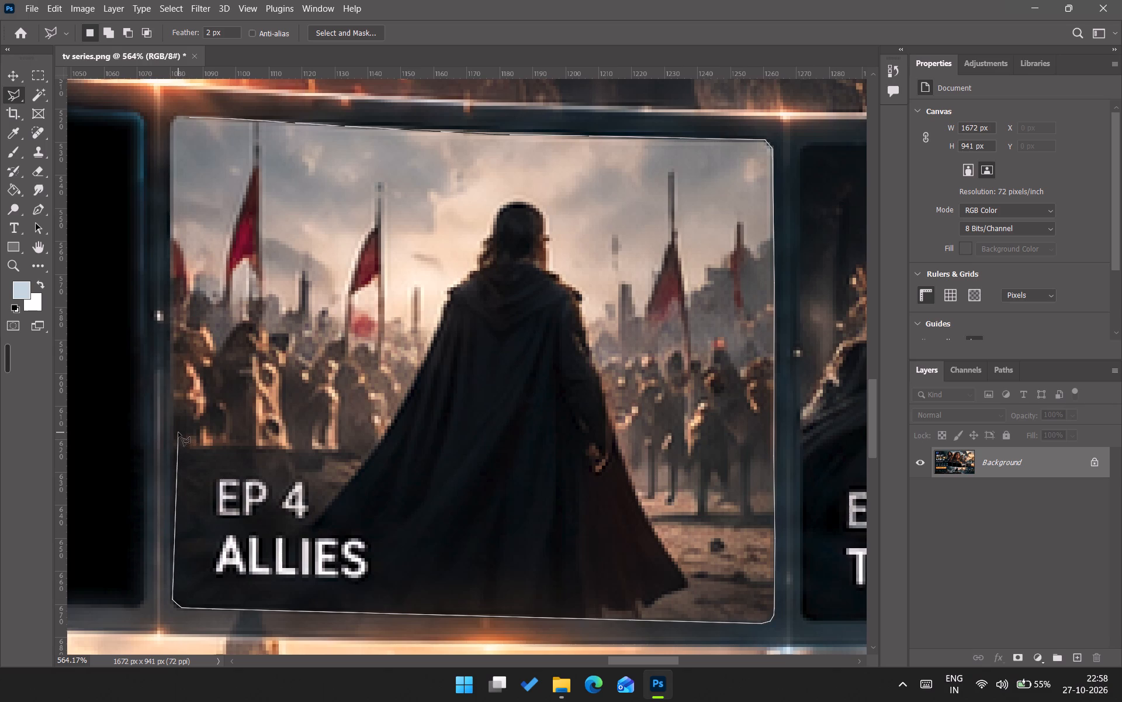
Trace up the EP 4 panel's left edge and around its upper-left corner, closing the outline into a selection.
left_click(173, 435)
left_click(171, 273)
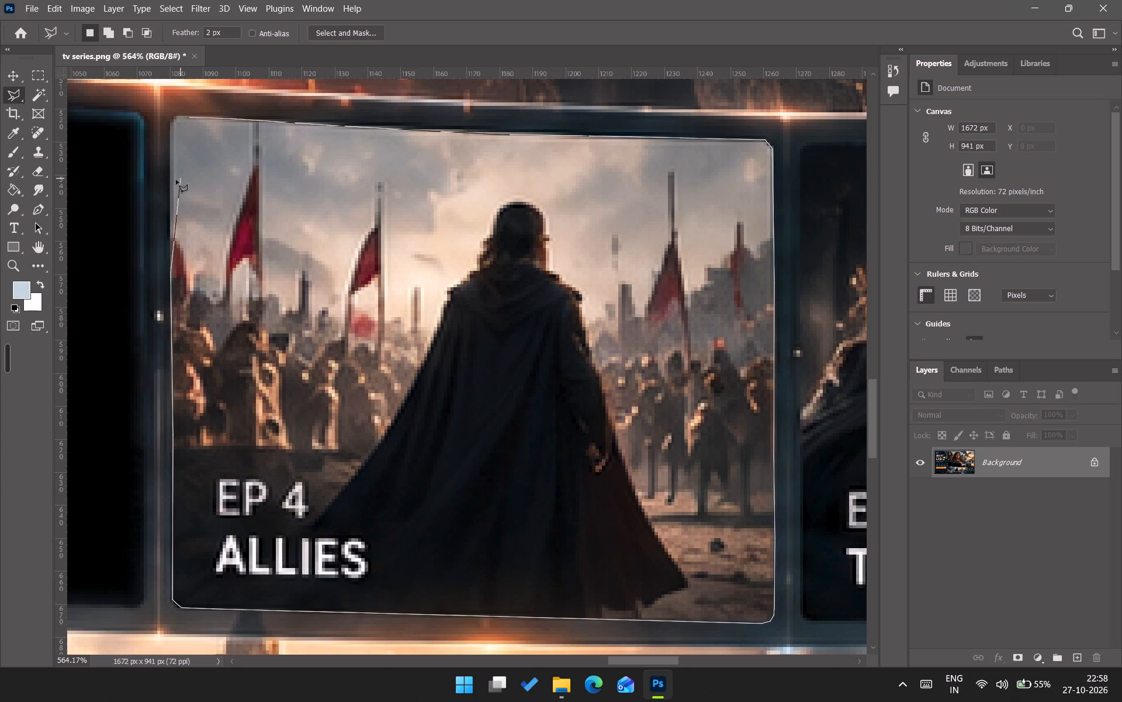
left_click(171, 185)
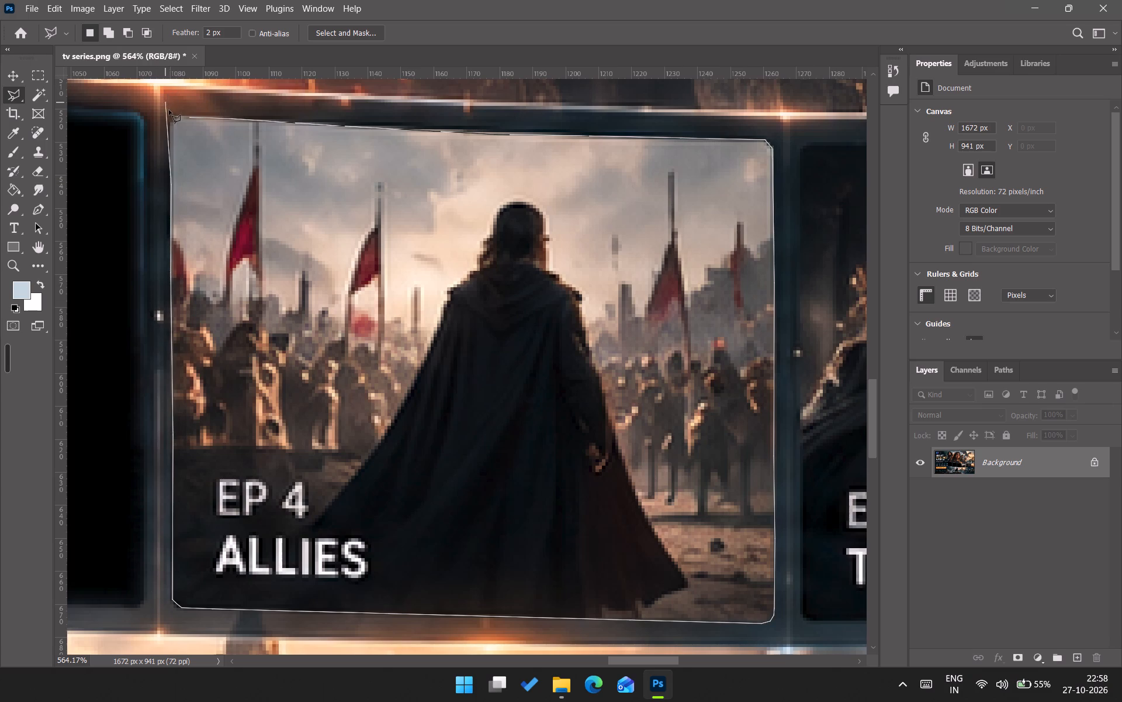
left_click(172, 122)
left_click(174, 116)
triple_click(178, 115)
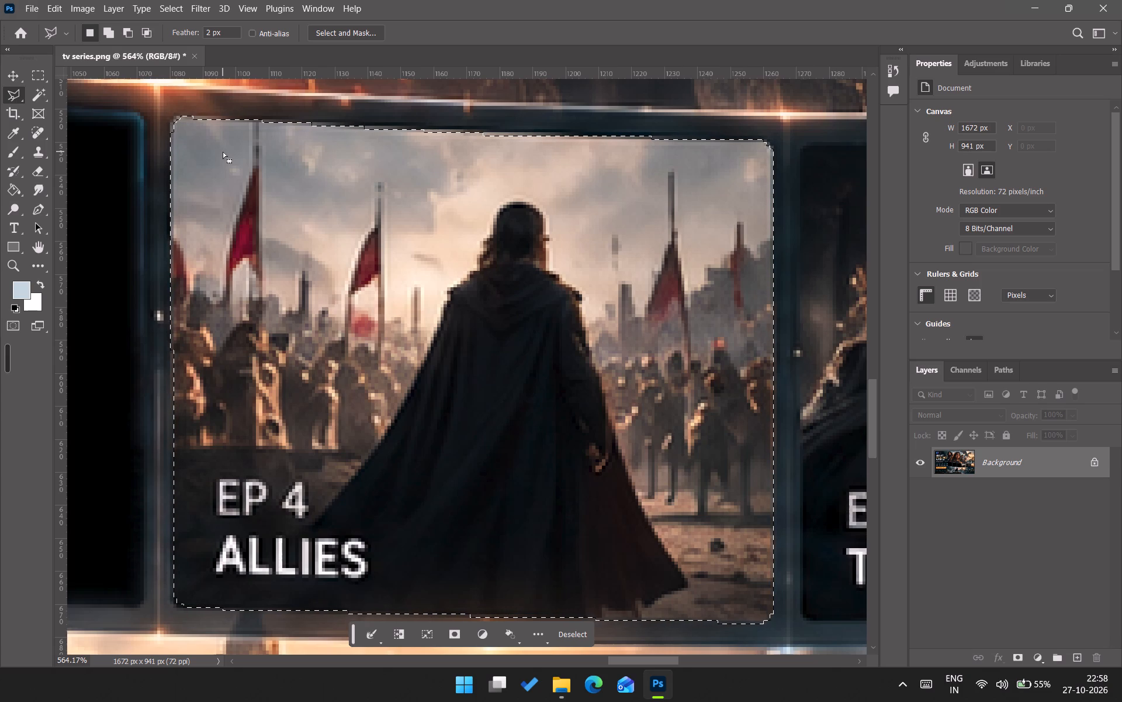
Copy the selected EP 4 panel and paste it into a new 193 x 164 px document.
key("ctrl+c")
key("ctrl+c")
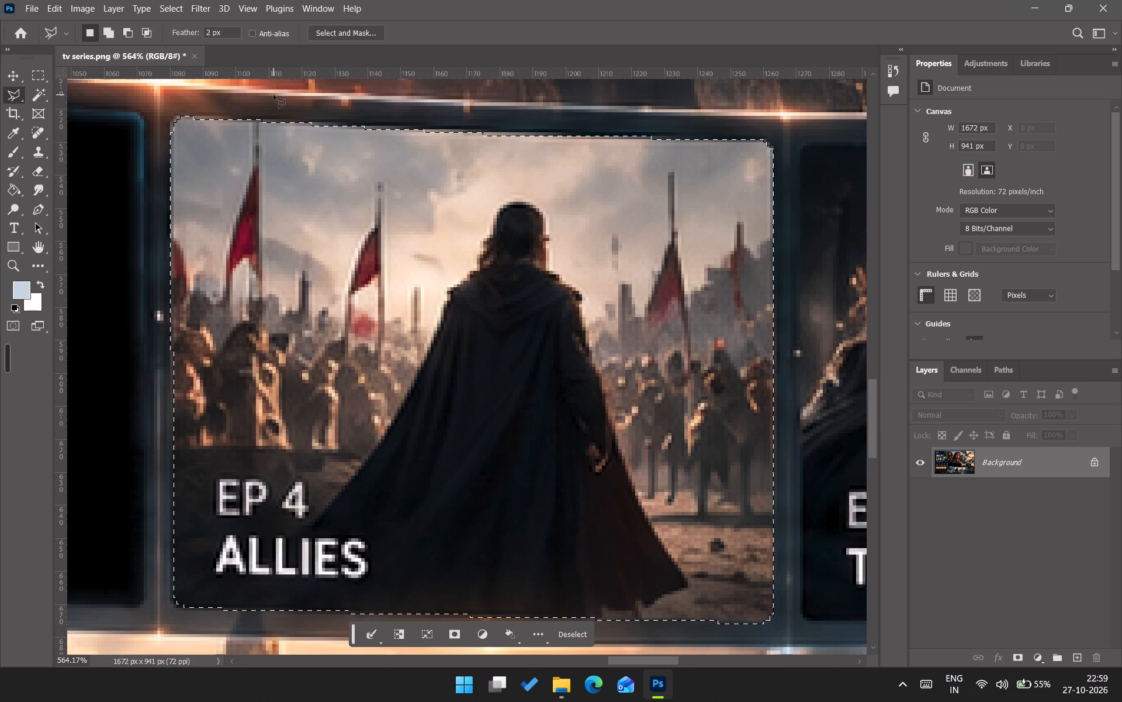
key("ctrl+c")
left_click(456, 300)
key("ctrl+super+Right")
key("ctrl+n")
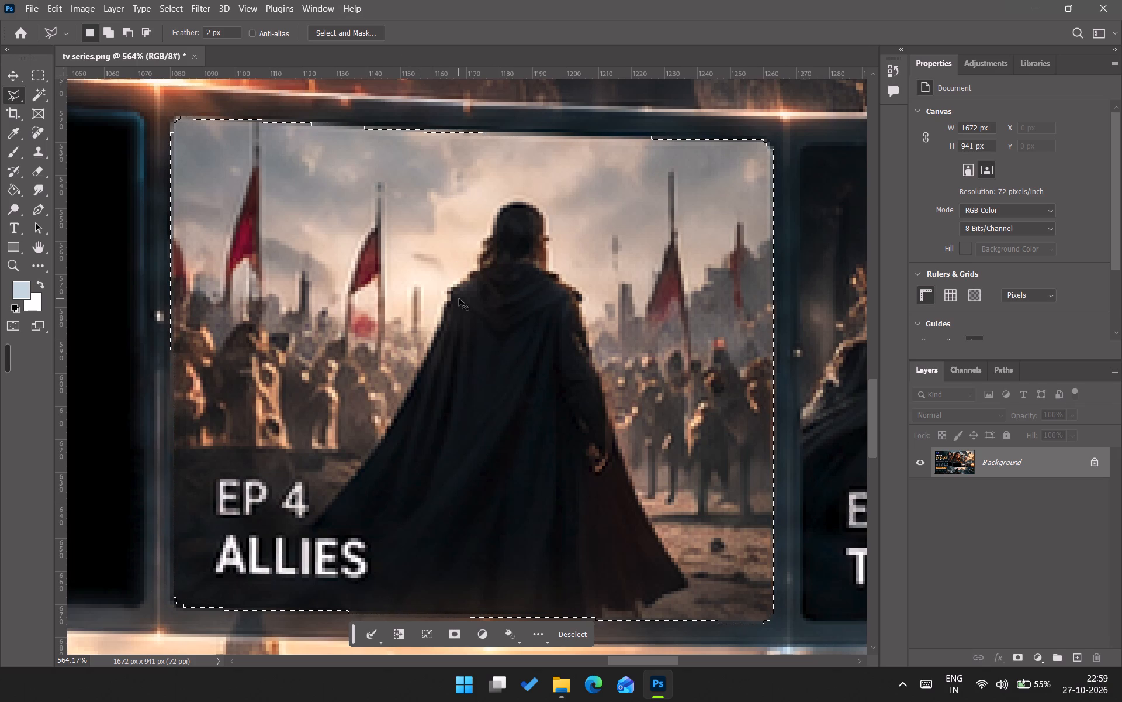
double_click(445, 253)
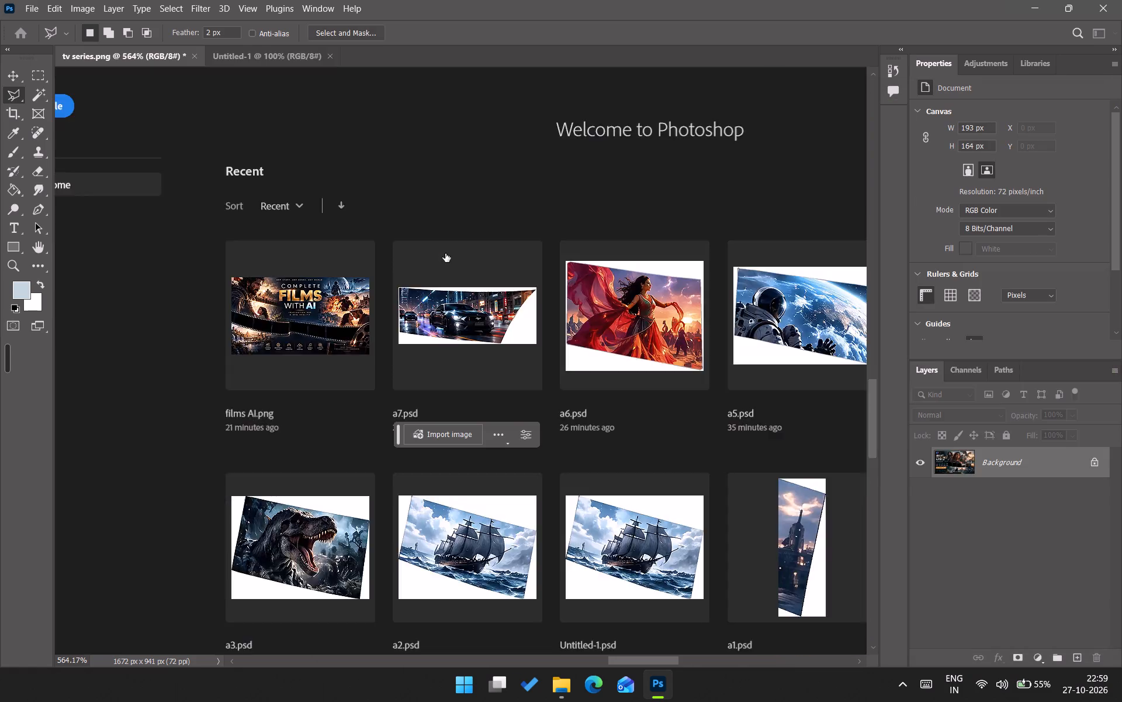
key("ctrl+v")
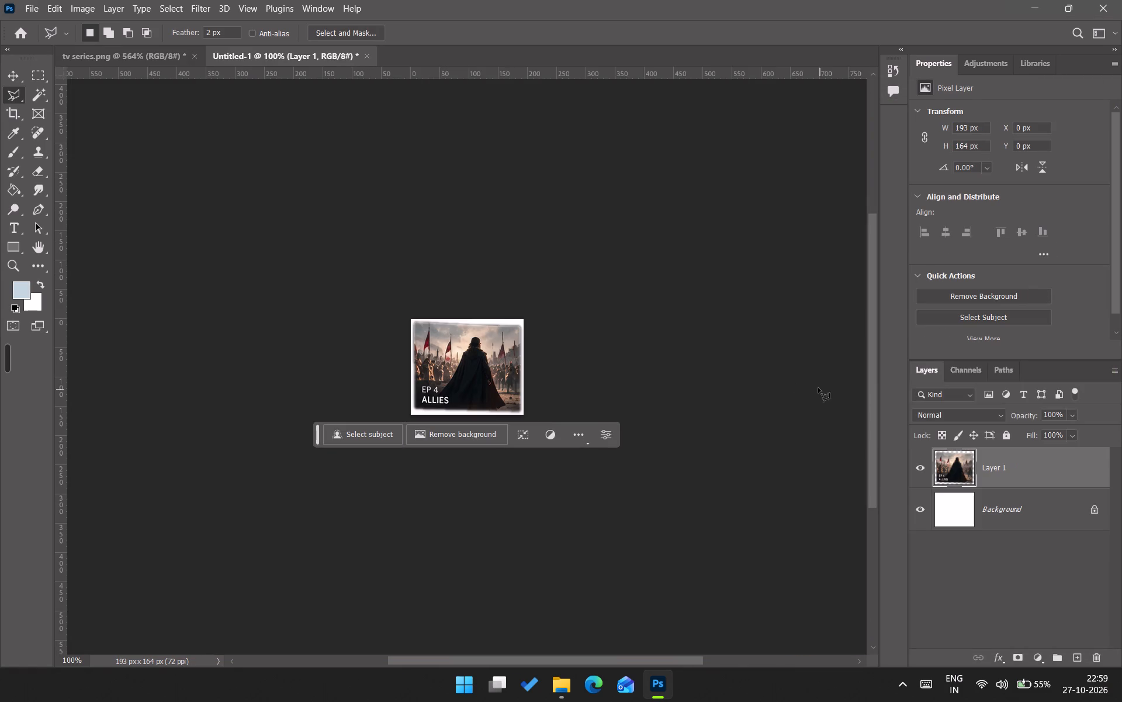
Delete the white Background layer from the EP 4 document, keeping only the pasted panel on transparency.
left_click(1070, 512)
left_click(1100, 659)
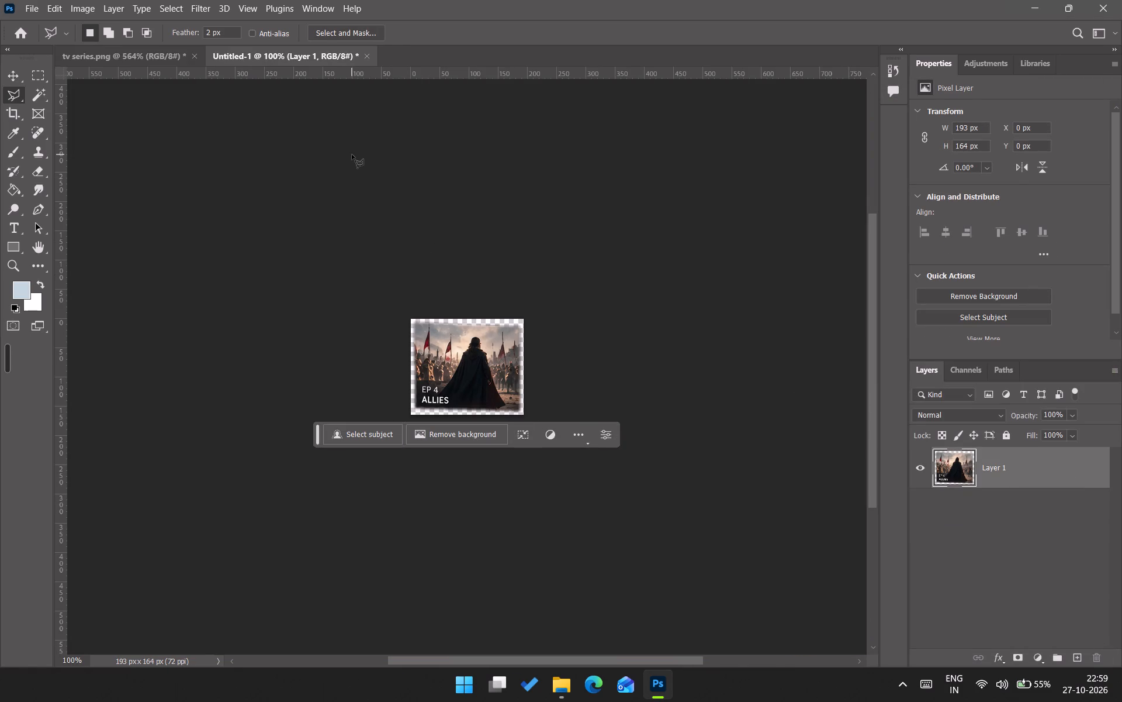
Save the EP 4 document as b4 in Photoshop format in the raw folder and close it.
key("ctrl+s")
key("b")
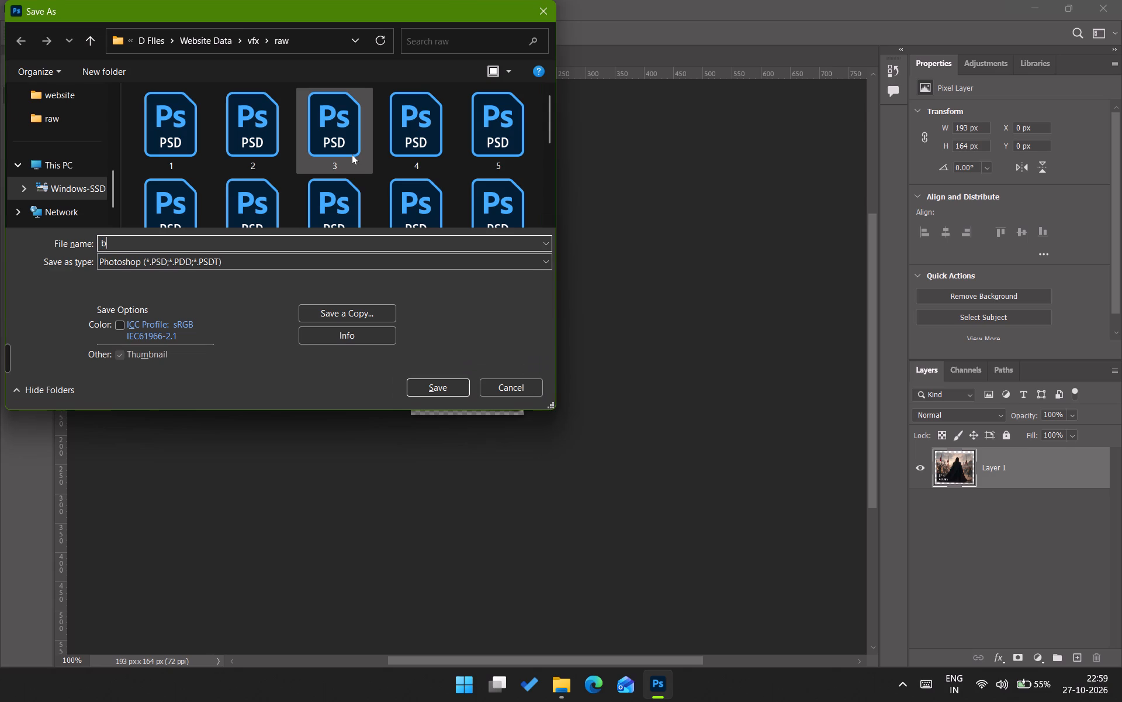
key("4")
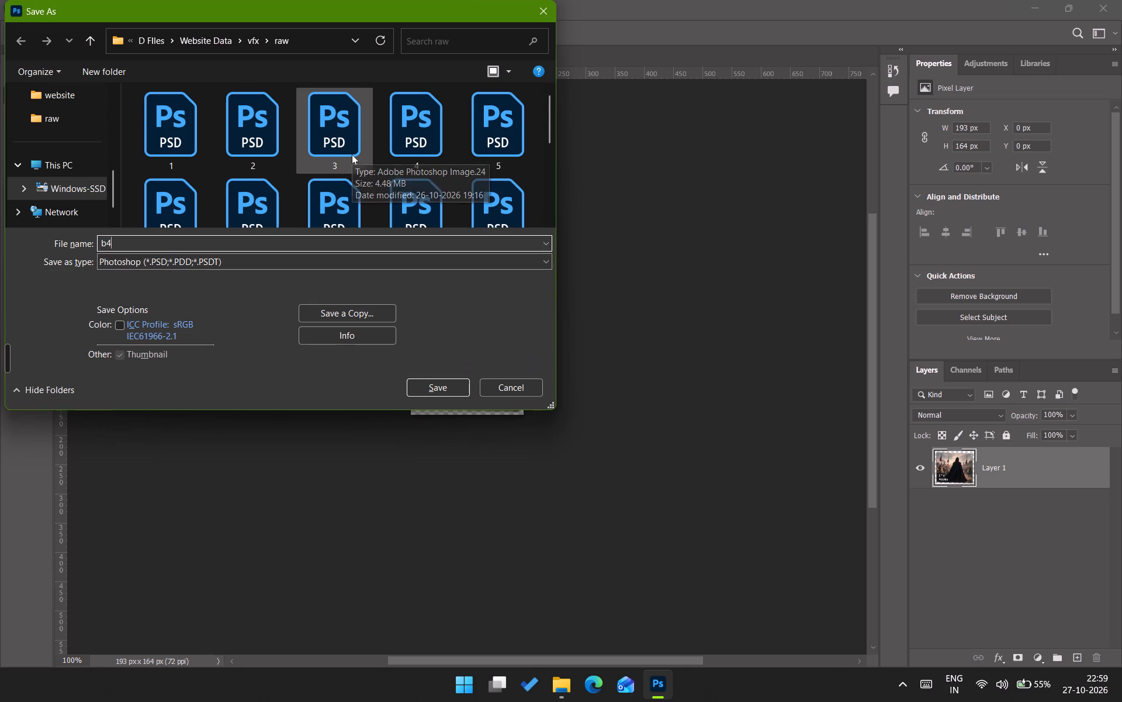
left_click(425, 386)
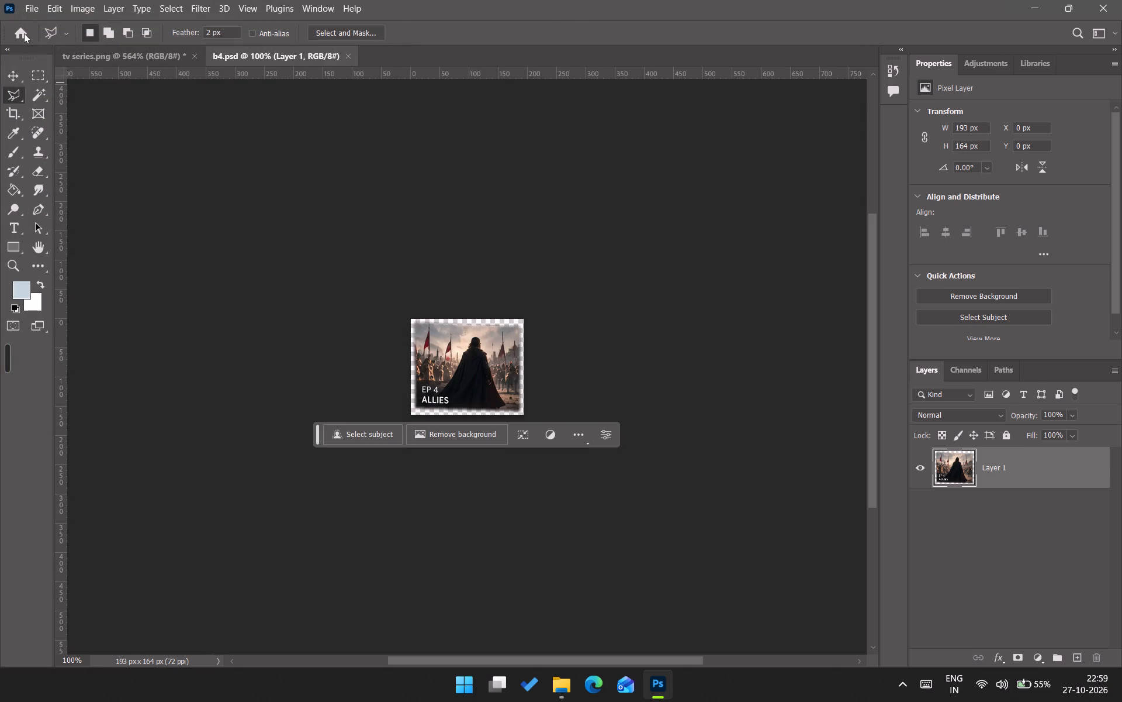
key("ctrl+s")
key("ctrl+w")
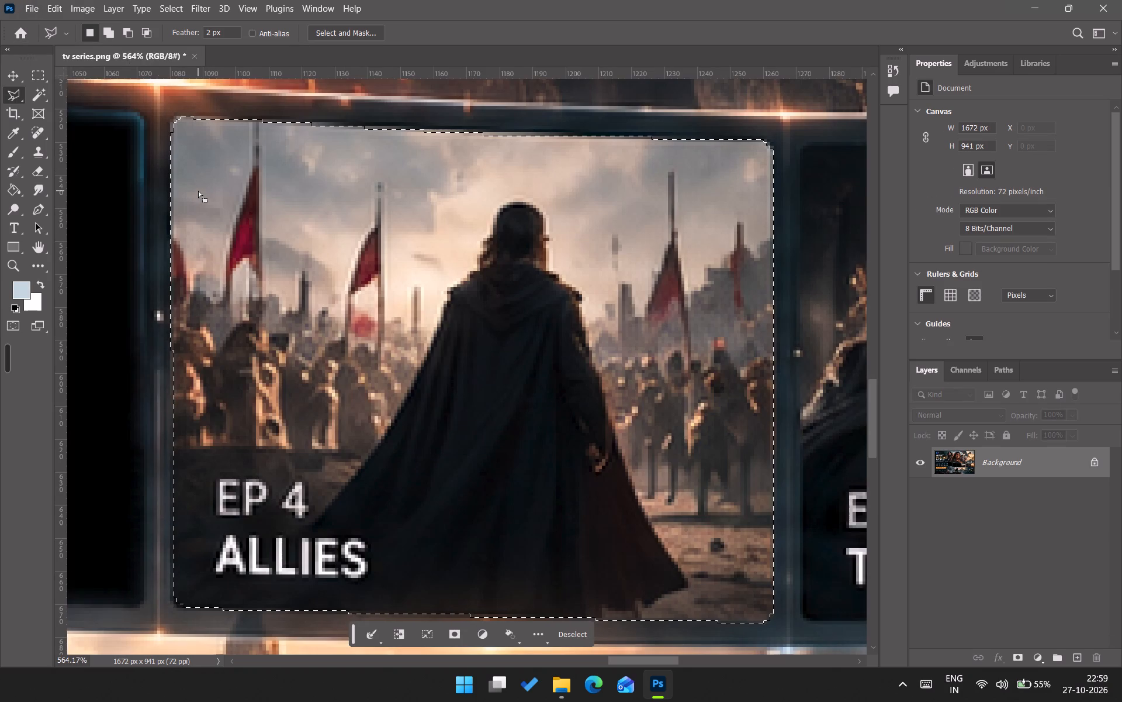
Fill the selected EP 4 panel area in the banner with black at 100% opacity.
key("Delete")
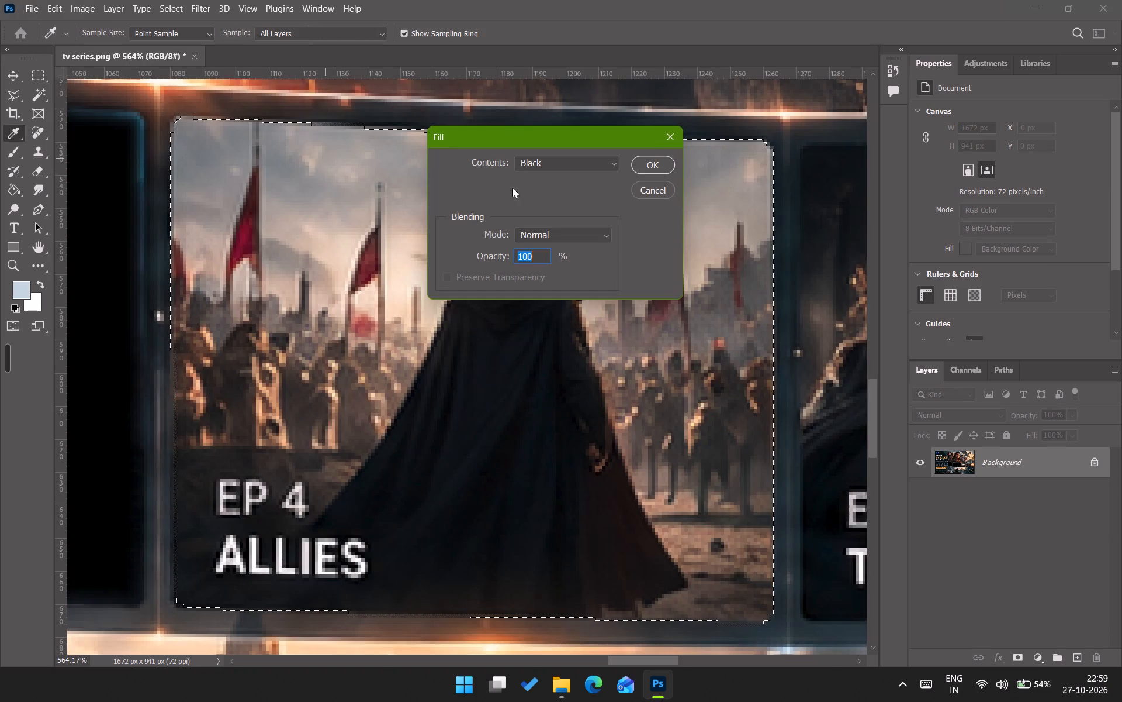
left_click(644, 166)
Clear the selection and trace the EP 5 The Betrayal panel's top edge and upper-right corner with the Polygonal Lasso.
scroll(489, 266, "down", 4, "alt")
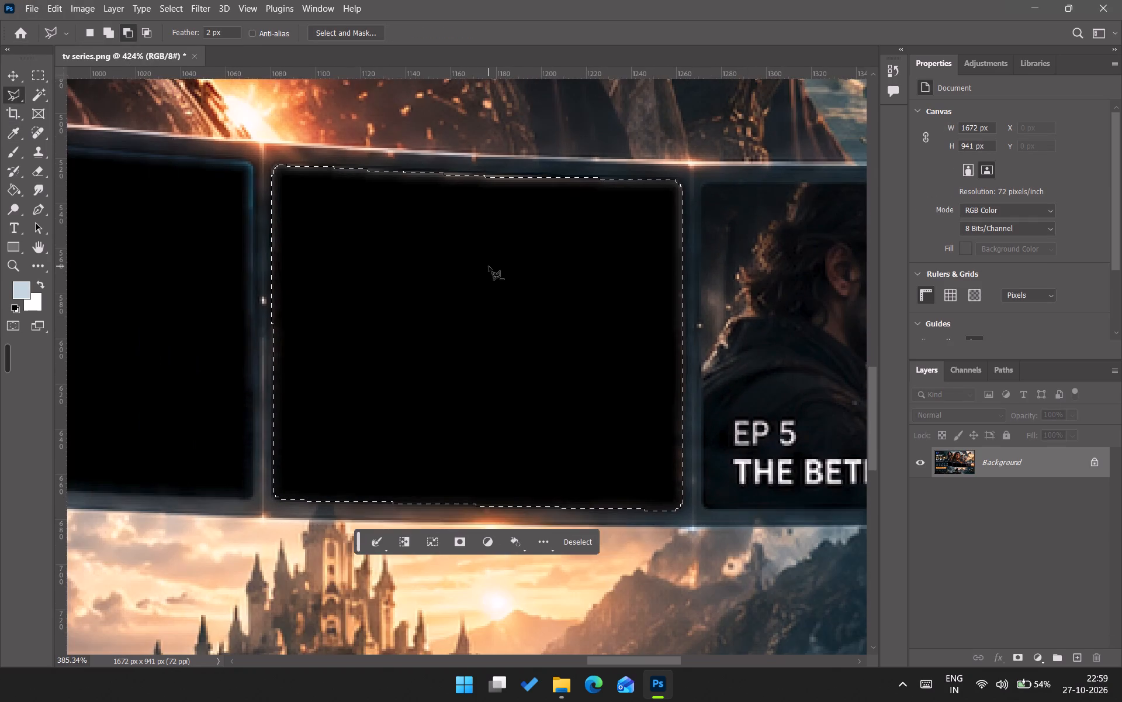
scroll(492, 263, "down", 6, "alt")
scroll(586, 252, "down", 5, "alt")
scroll(767, 280, "up", 9, "alt")
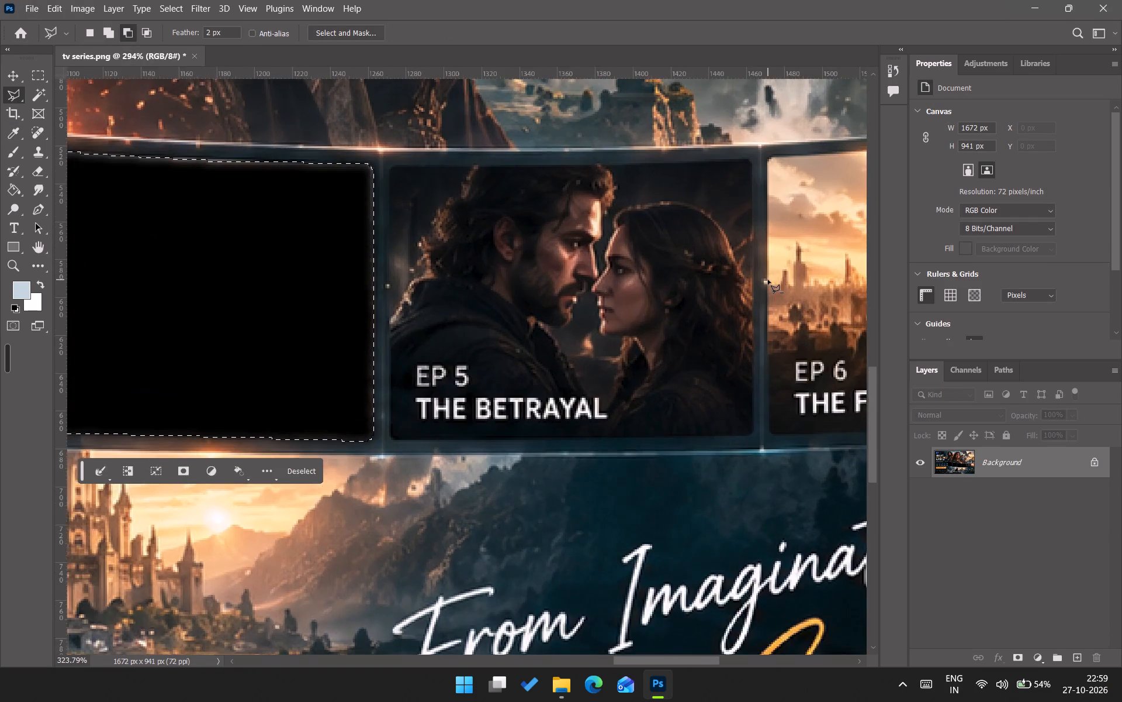
scroll(758, 276, "up", 4, "alt")
scroll(702, 242, "up", 1, "alt")
scroll(355, 198, "up", 2, "alt")
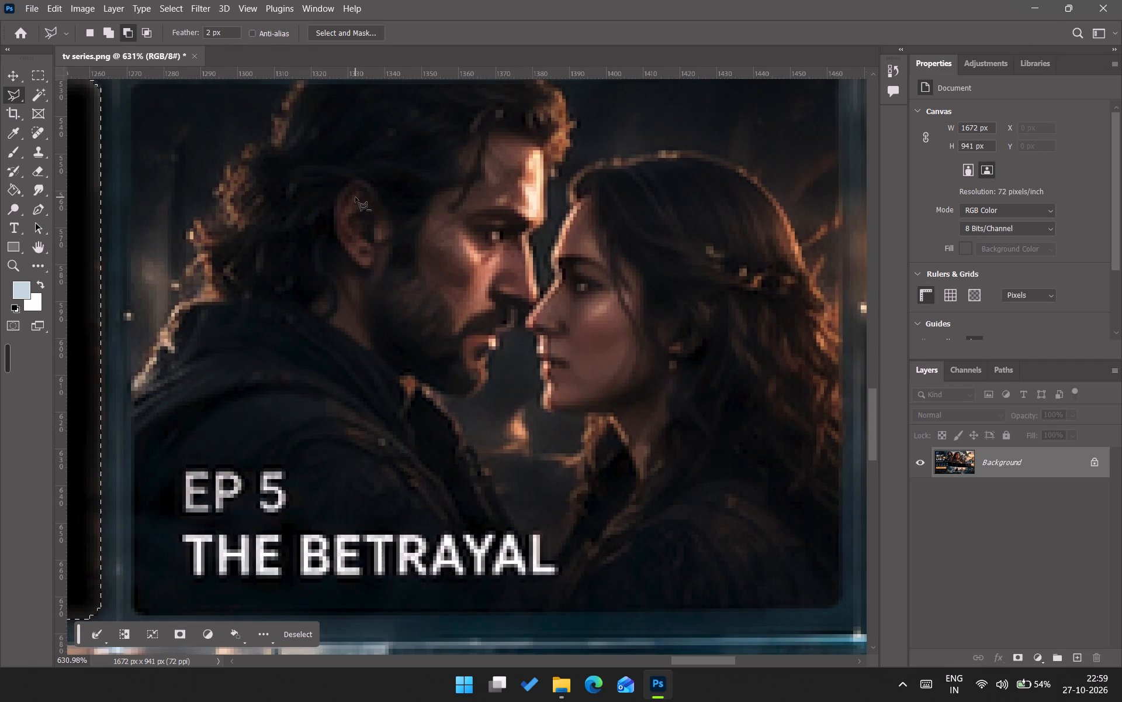
scroll(355, 197, "down", 1, "alt")
key("ctrl+d")
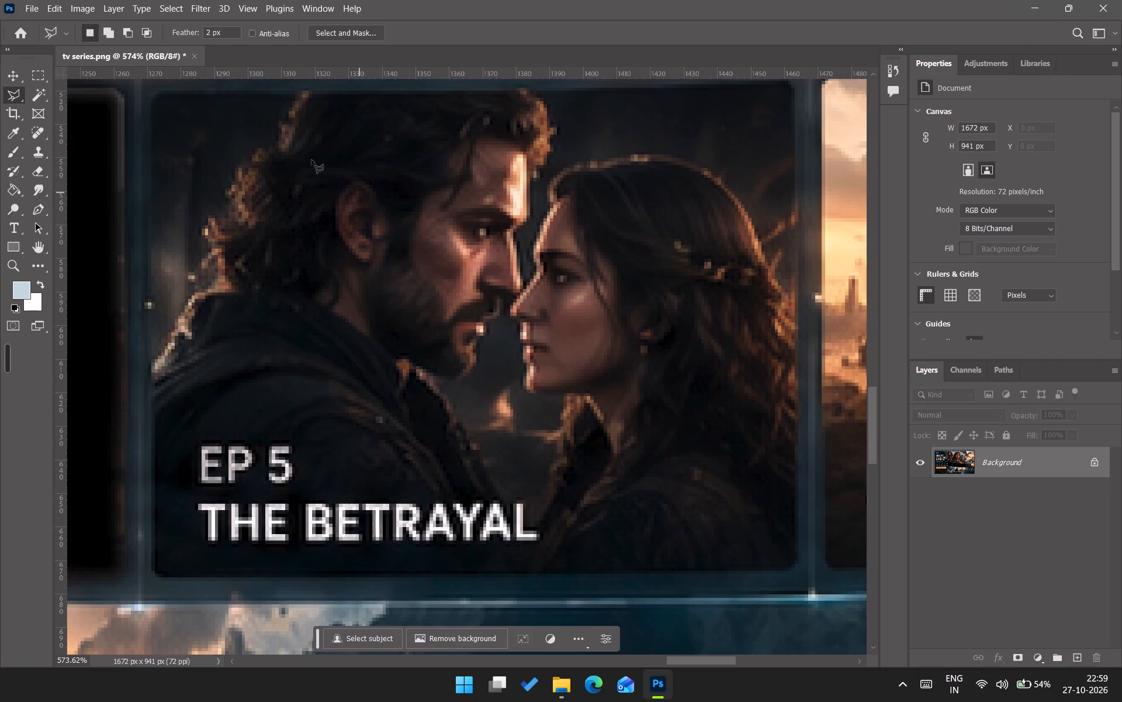
left_click(160, 93)
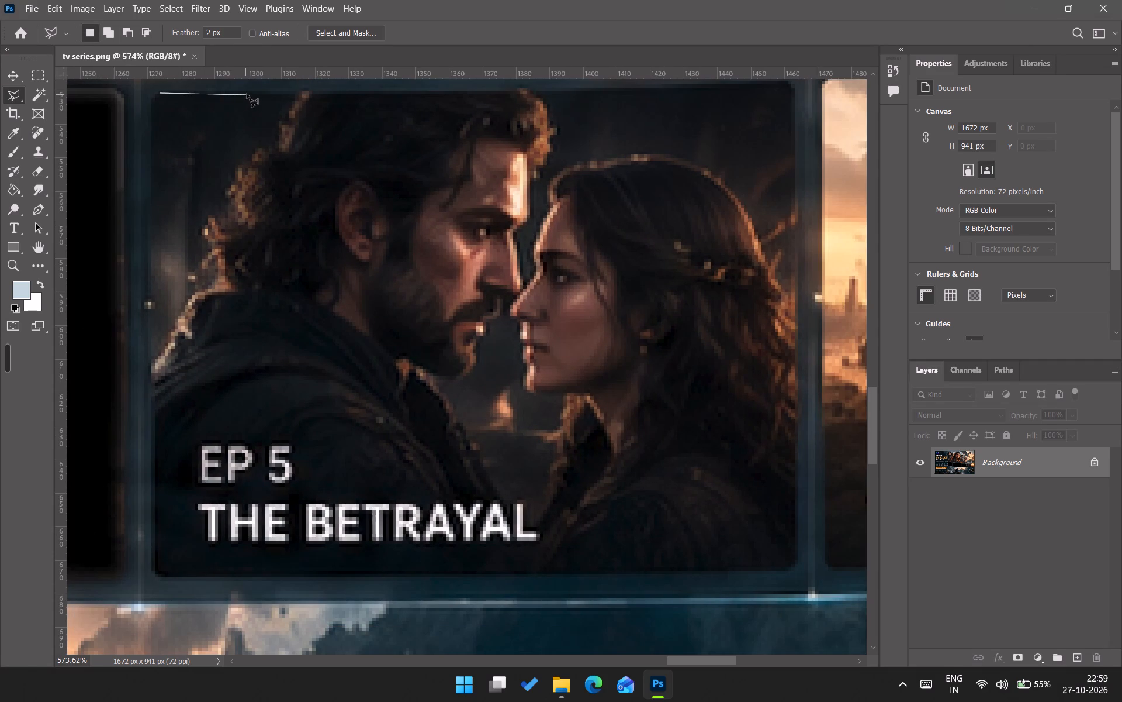
left_click(247, 93)
left_click(378, 93)
left_click(562, 91)
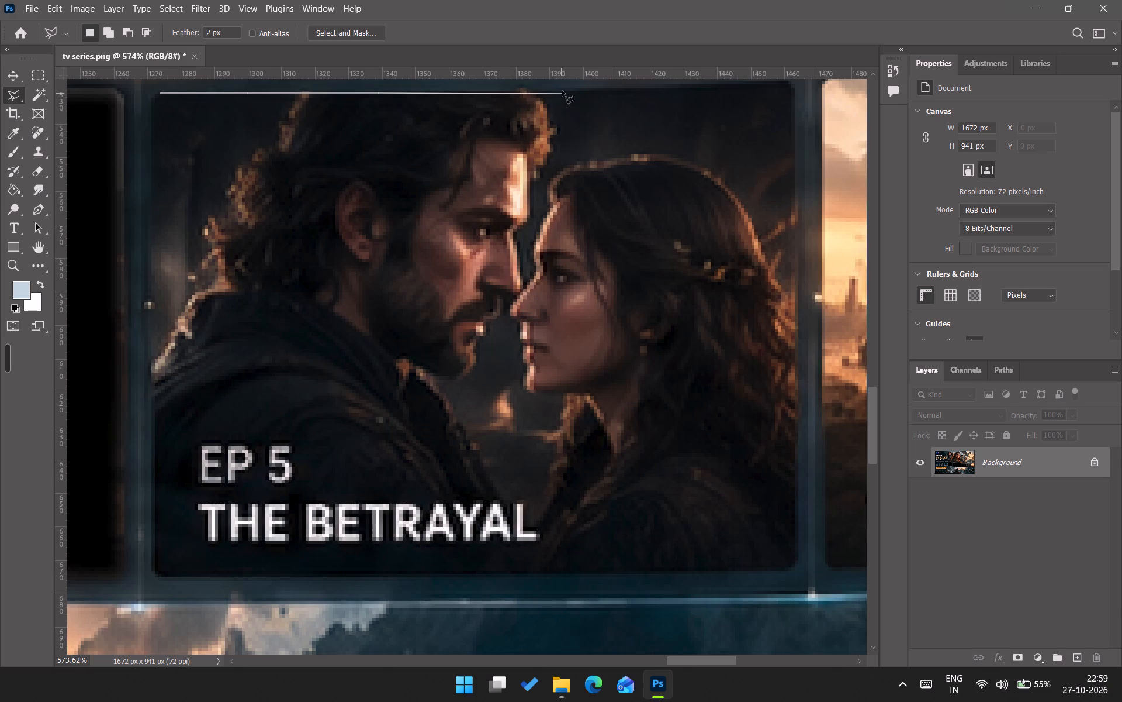
left_click(643, 89)
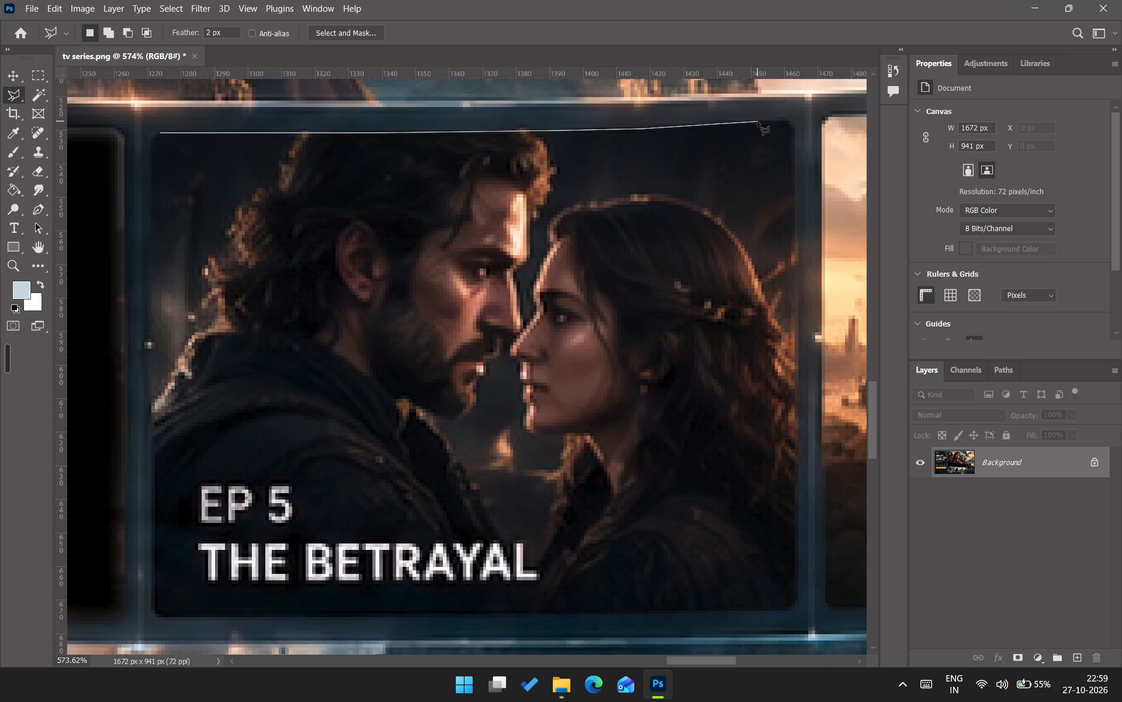
left_click(757, 122)
left_click(777, 121)
left_click(785, 121)
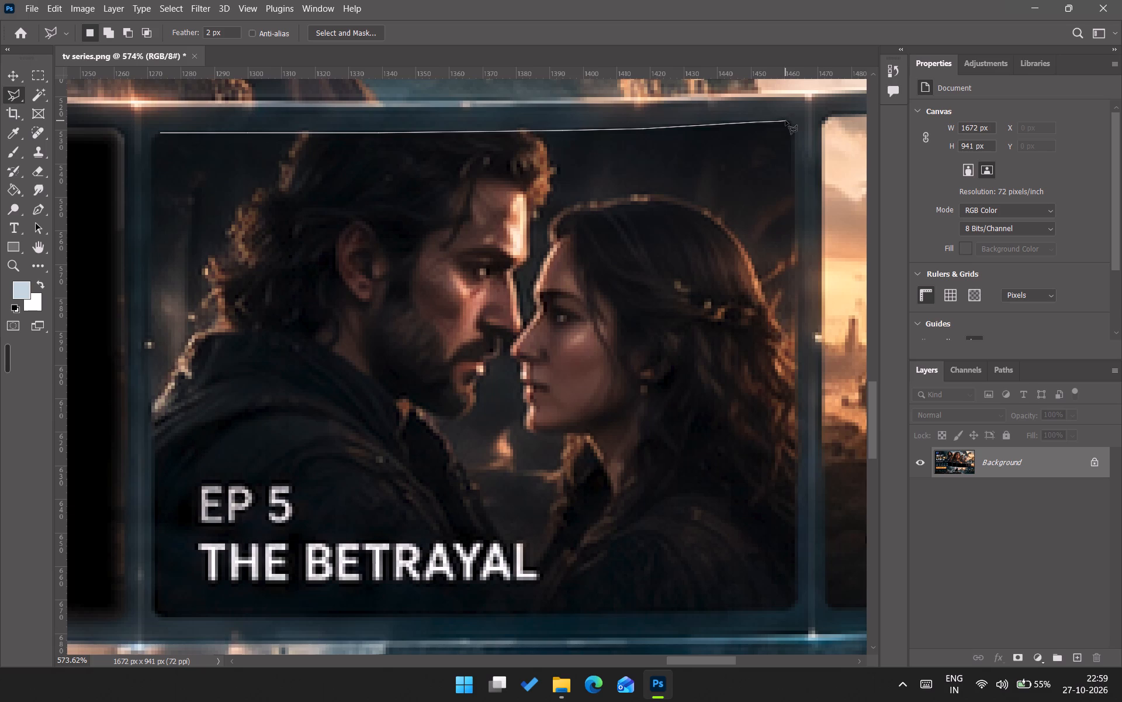
left_click(791, 123)
left_click(793, 129)
left_click(794, 134)
Trace the EP 5 panel's right, bottom and left edges with the Polygonal Lasso and close the selection at the upper-left corner.
left_click(792, 149)
left_click(797, 390)
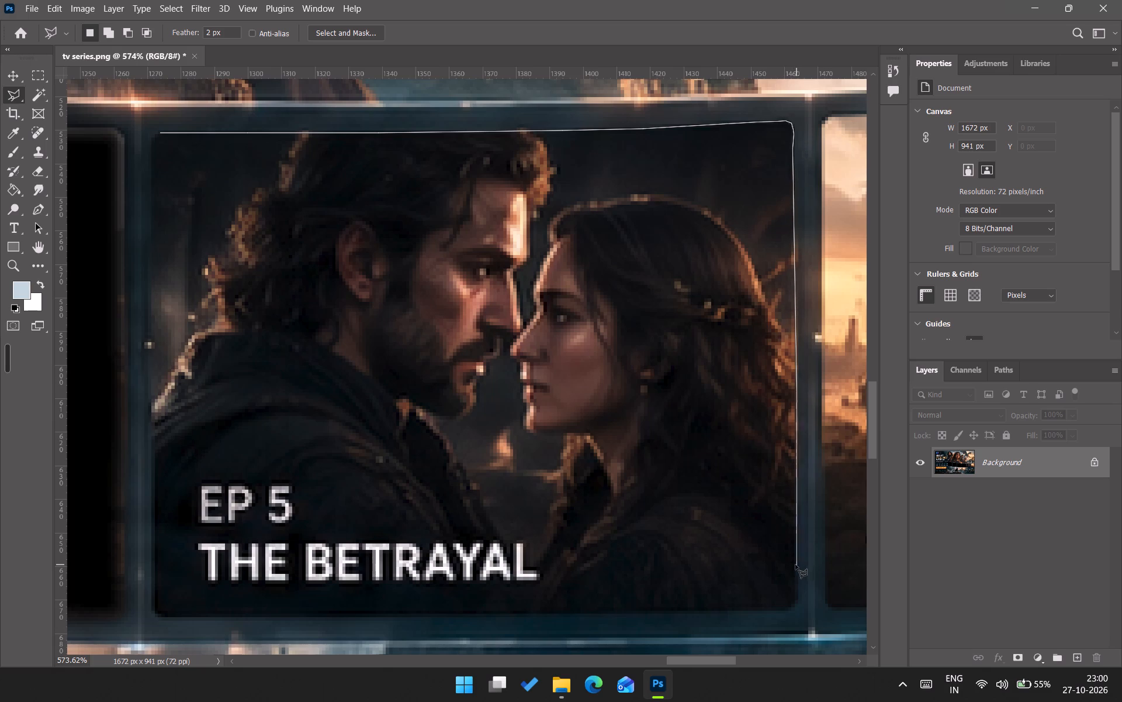
left_click(795, 565)
left_click(797, 594)
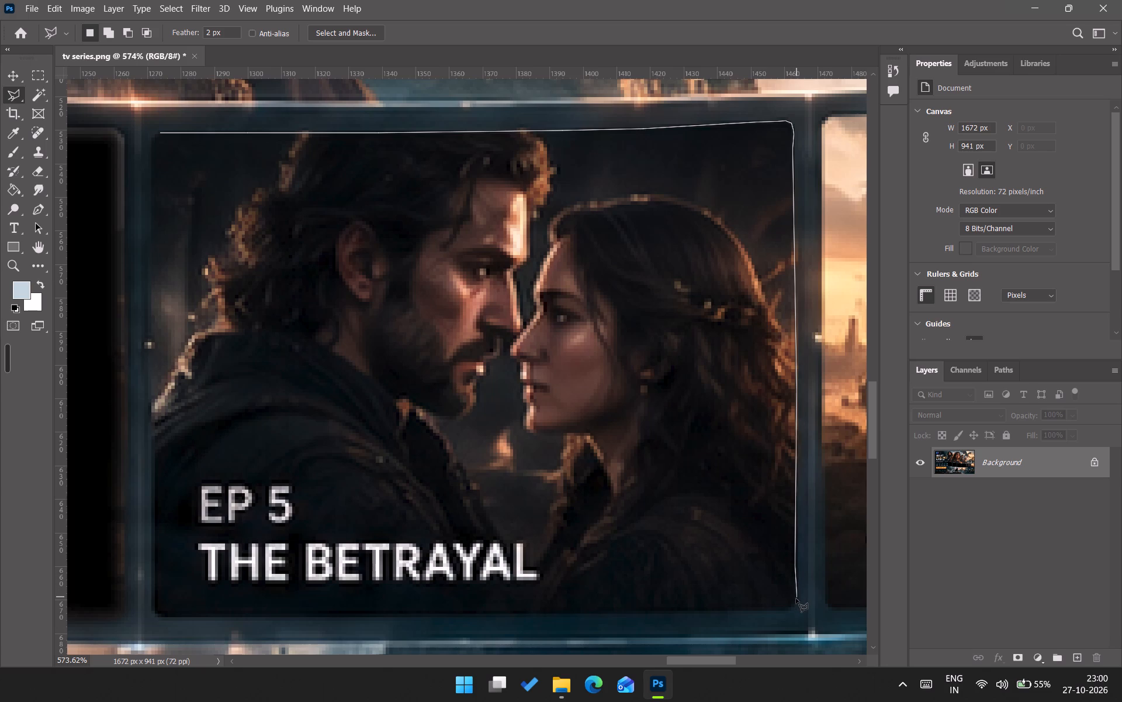
left_click(795, 601)
left_click(792, 608)
left_click(631, 612)
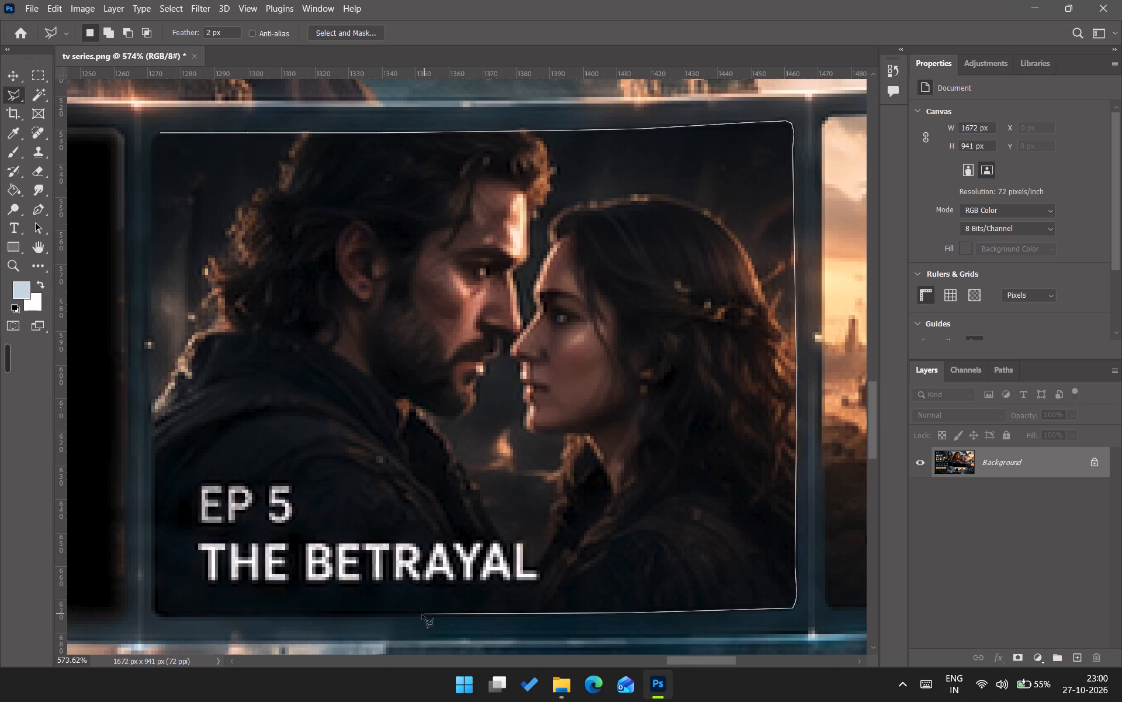
left_click(422, 614)
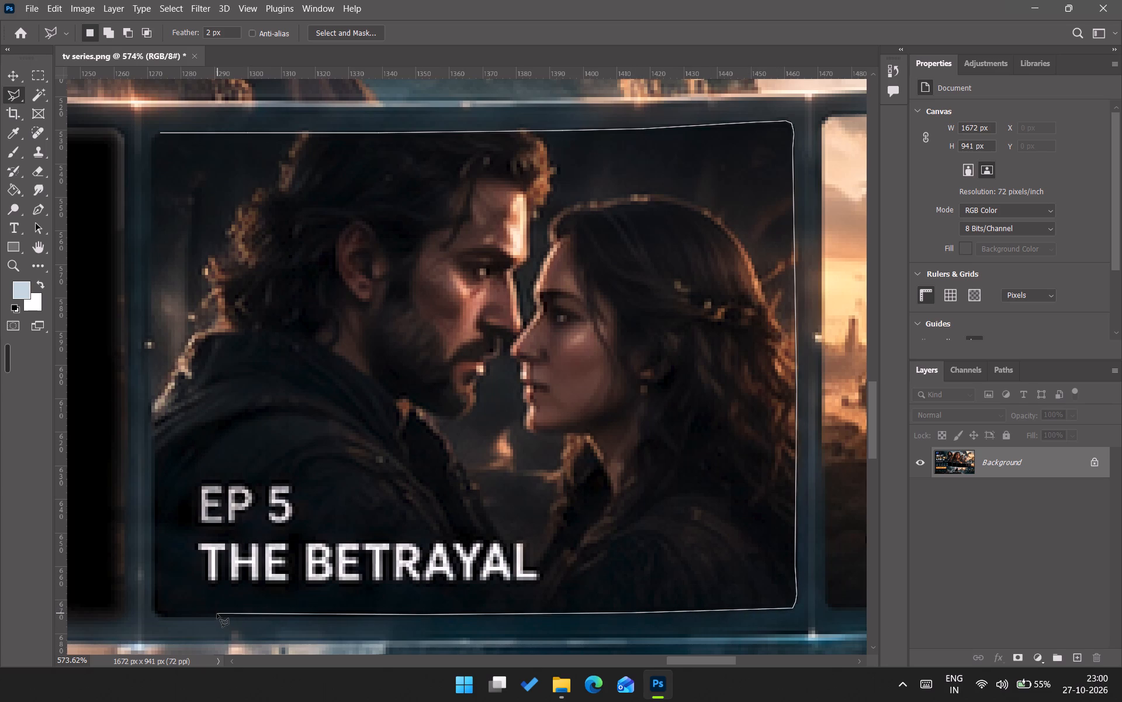
left_click(209, 618)
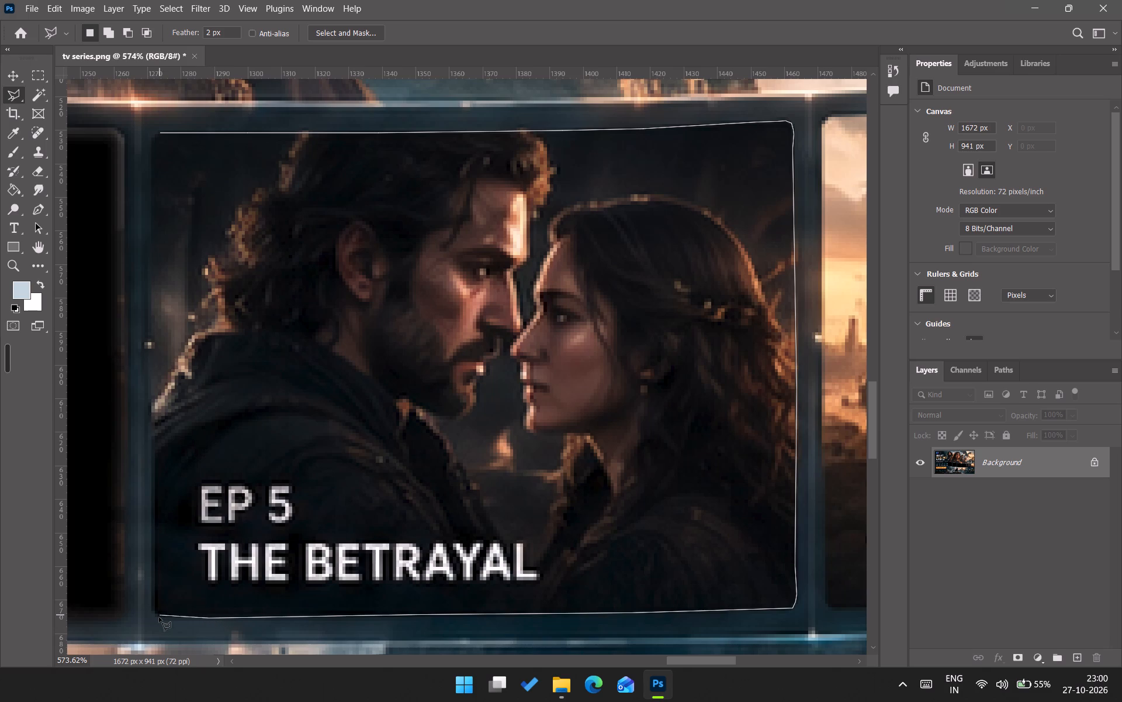
left_click(159, 617)
left_click(153, 615)
left_click(154, 608)
left_click(151, 409)
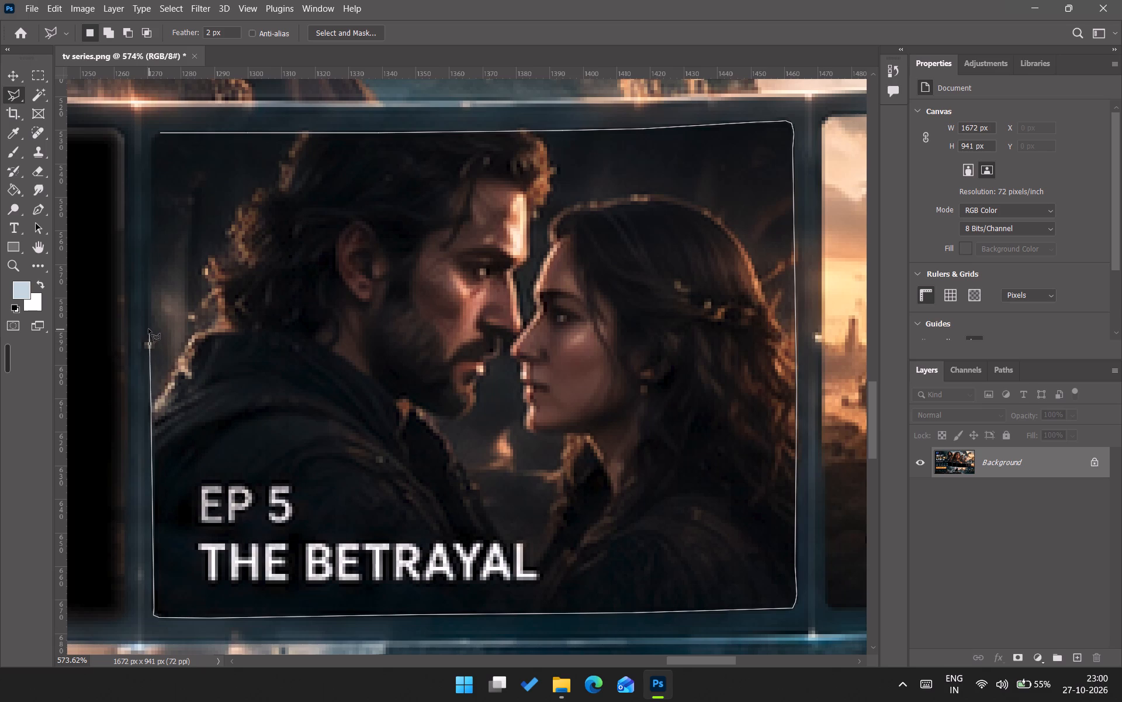
left_click(148, 328)
left_click(151, 212)
left_click(154, 140)
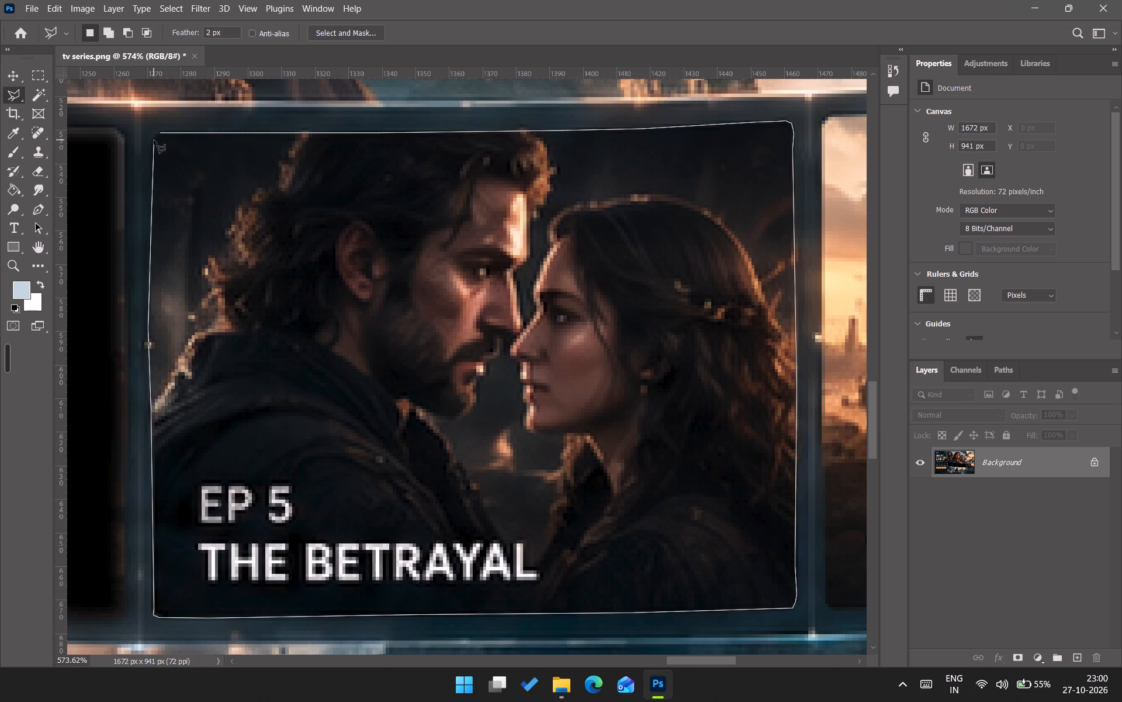
double_click(154, 136)
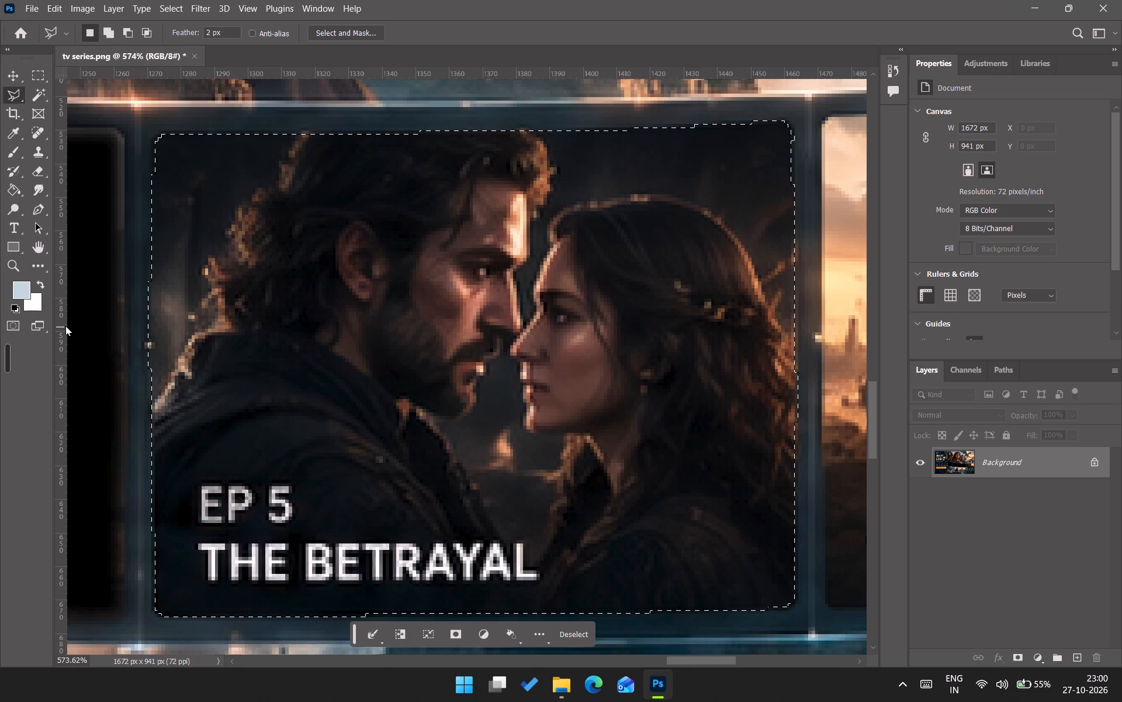
Copy the selected EP 5 panel and paste it into a new 204 x 158 px document based on the clipboard preset.
key("ctrl+c")
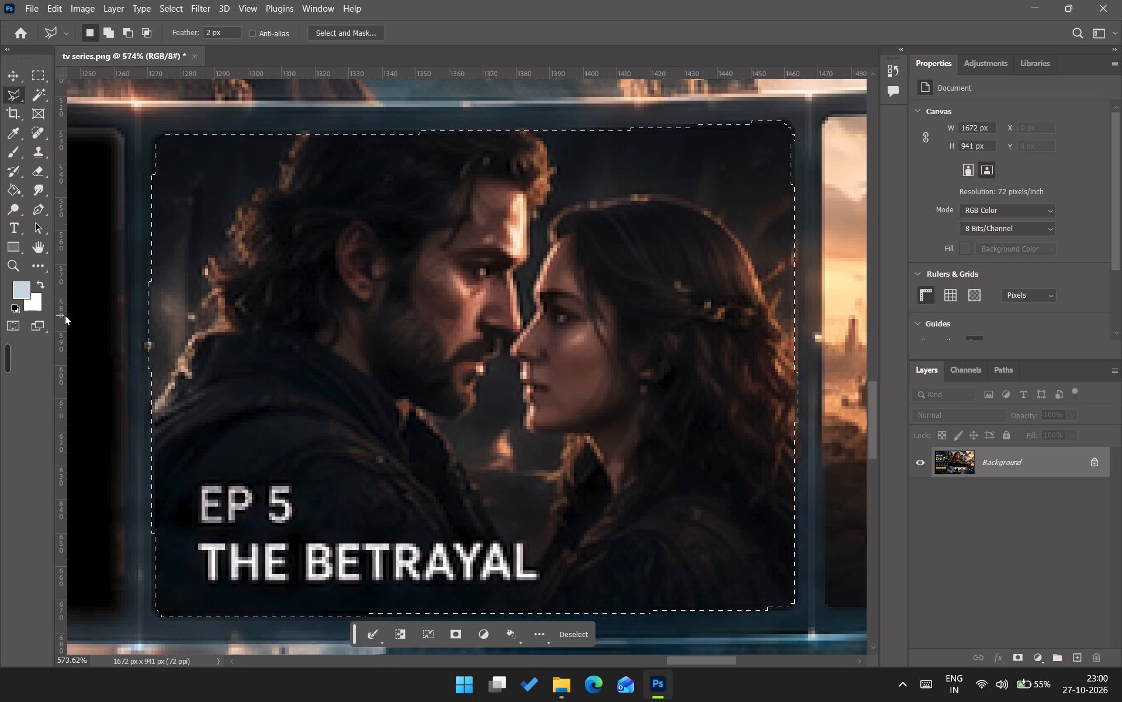
key("ctrl+n")
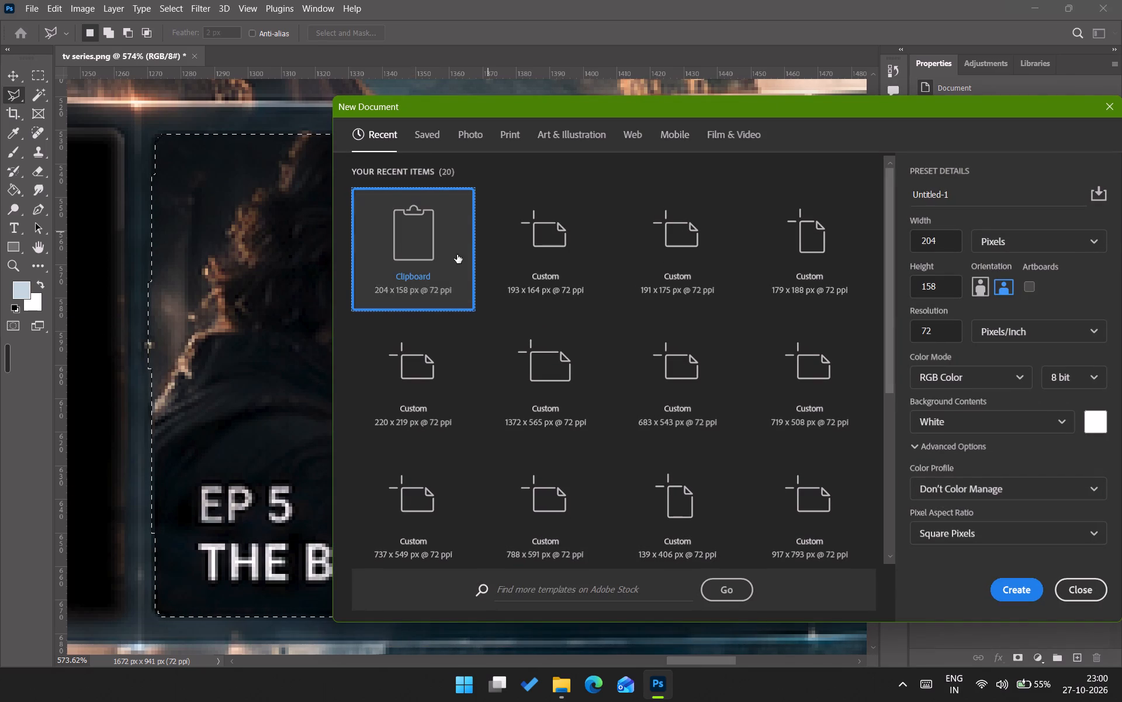
double_click(439, 250)
key("ctrl+v")
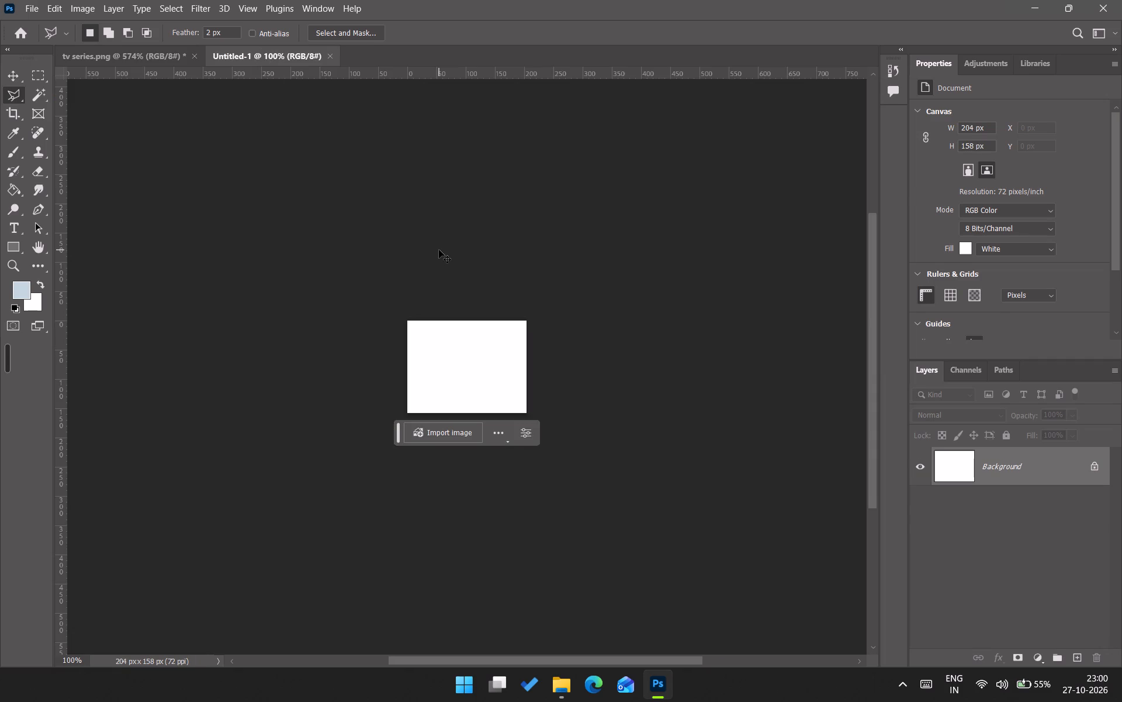
Delete the white Background layer from the EP 5 document, keeping only the pasted panel on transparency.
left_click(1020, 517)
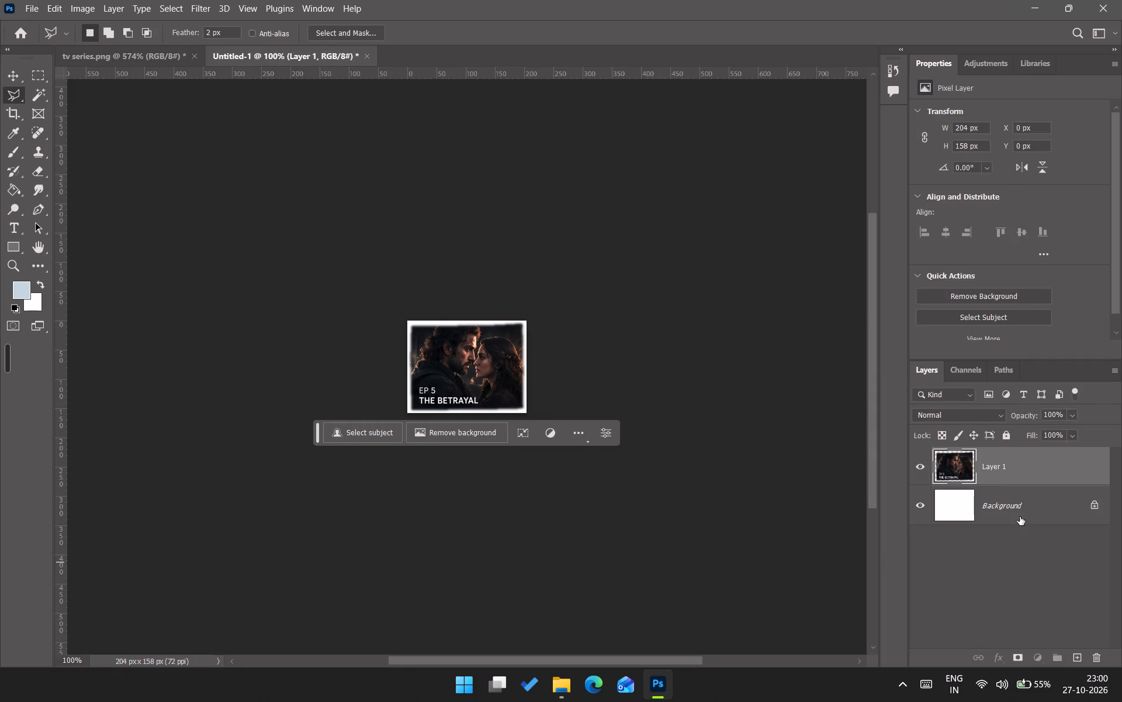
left_click(1102, 665)
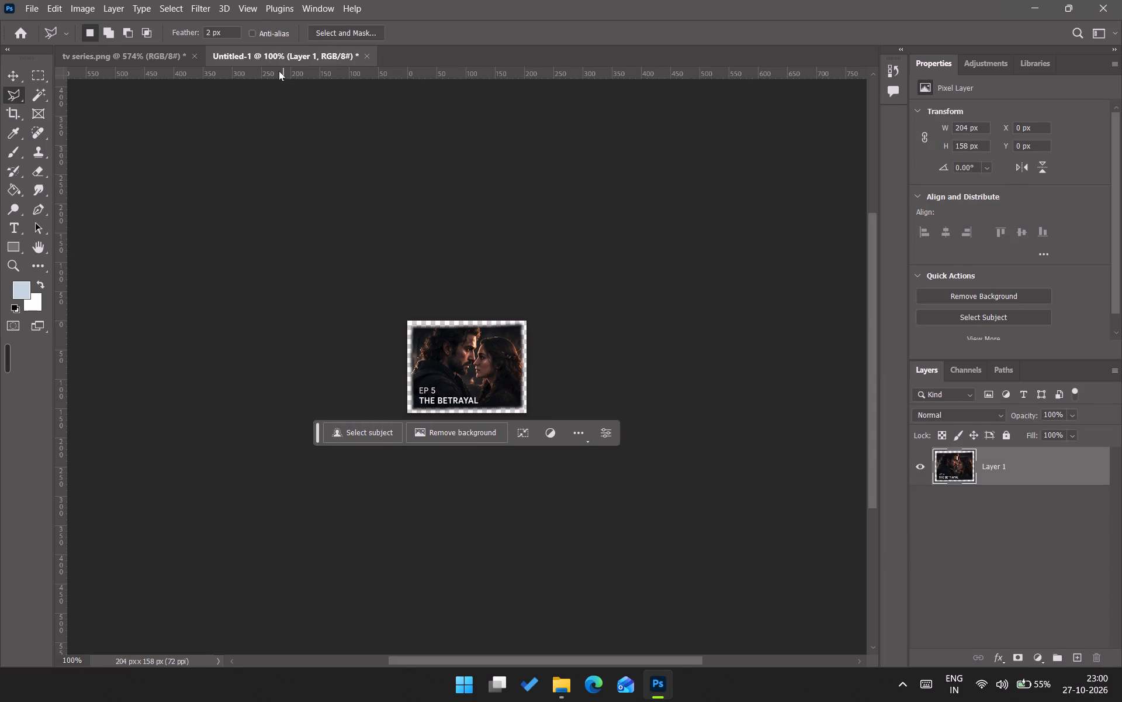
Save the EP 5 document as b5 in Photoshop format in the raw folder.
key("ctrl+s")
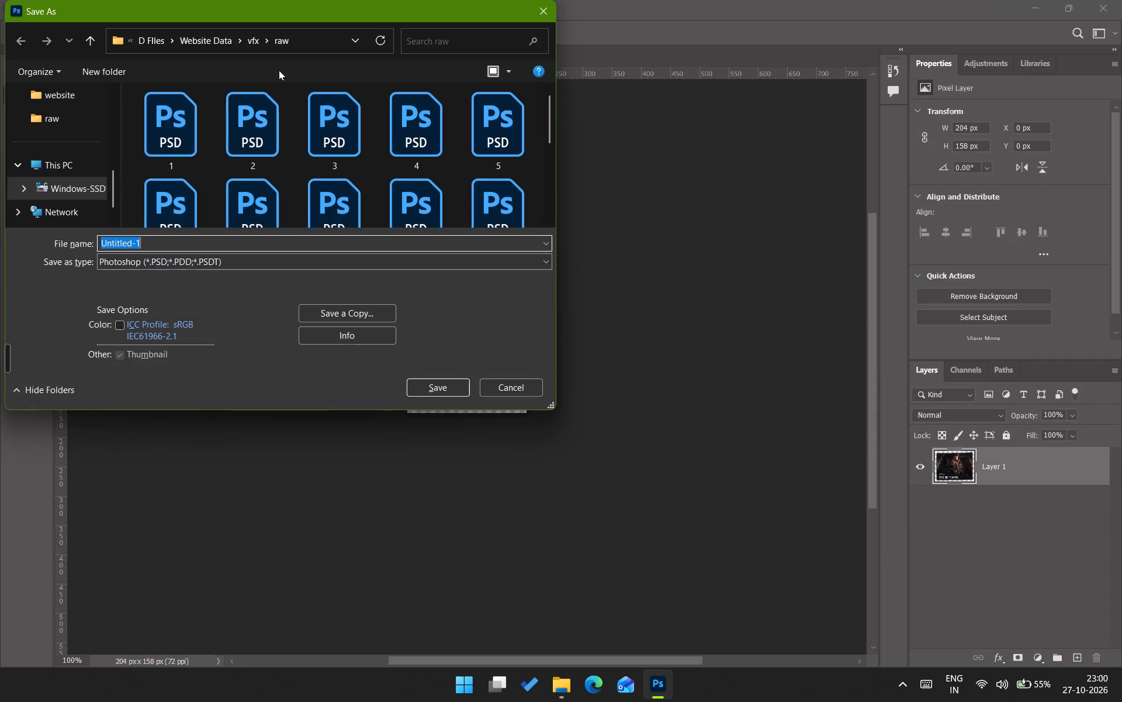
key("b")
key("5")
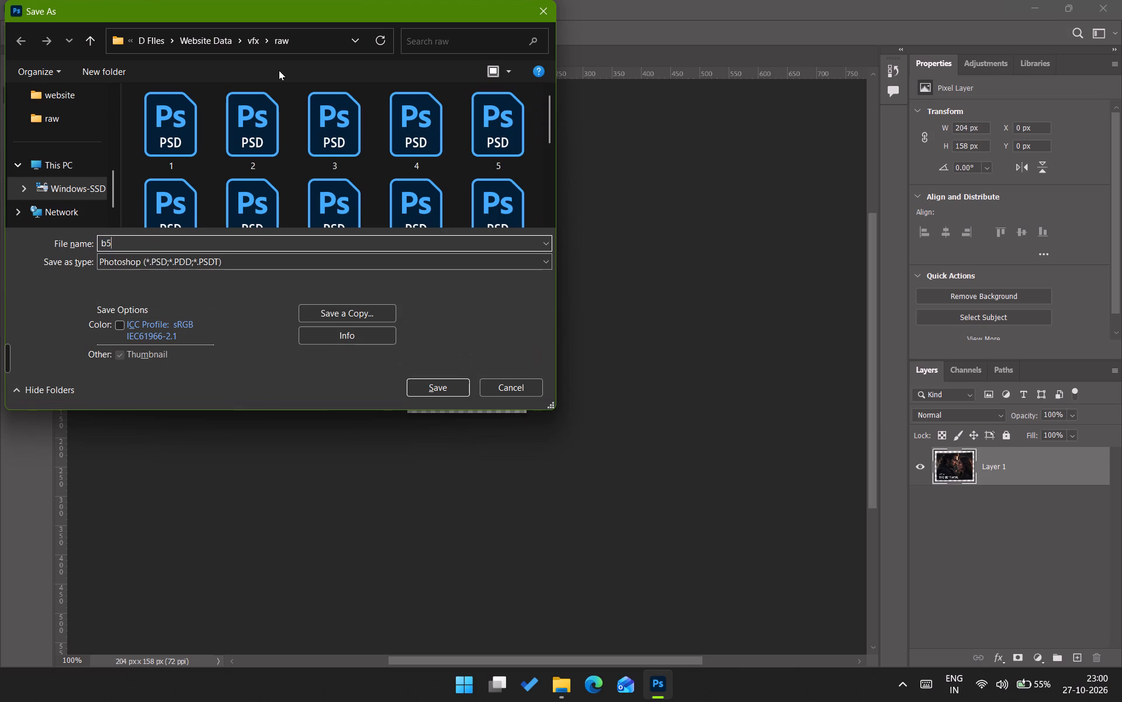
left_click(456, 386)
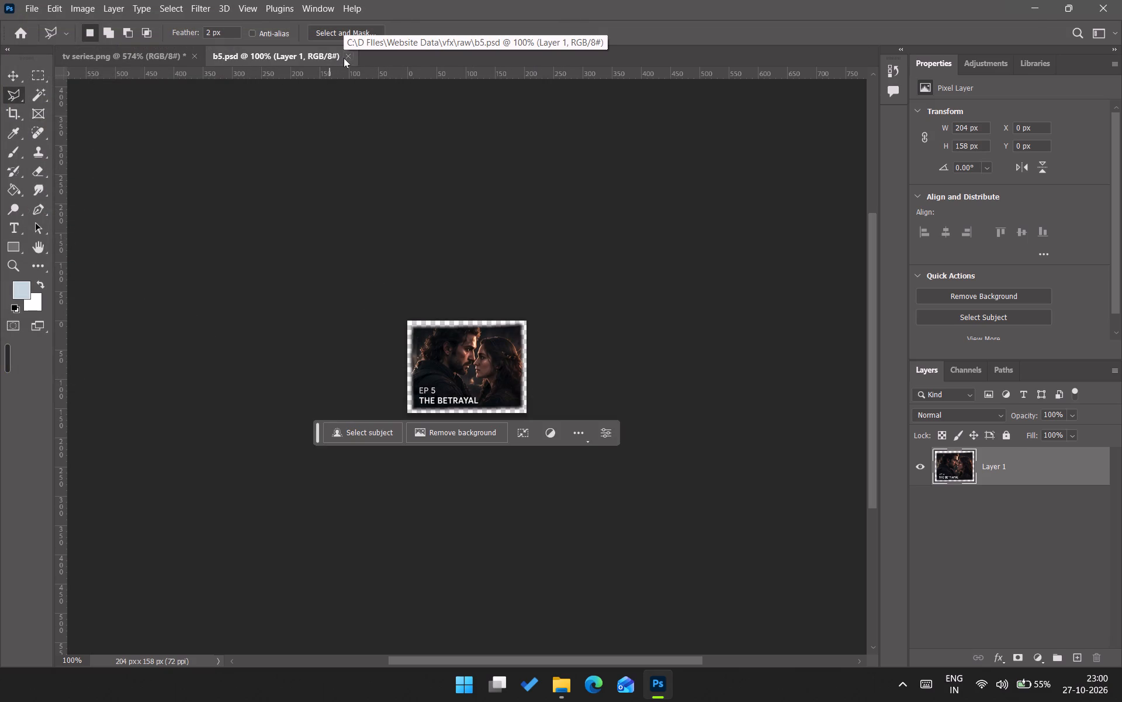
Export the EP 5 panel for web as a transparent PNG-24 named b5 in the website folder.
key("ctrl+alt+shift+s")
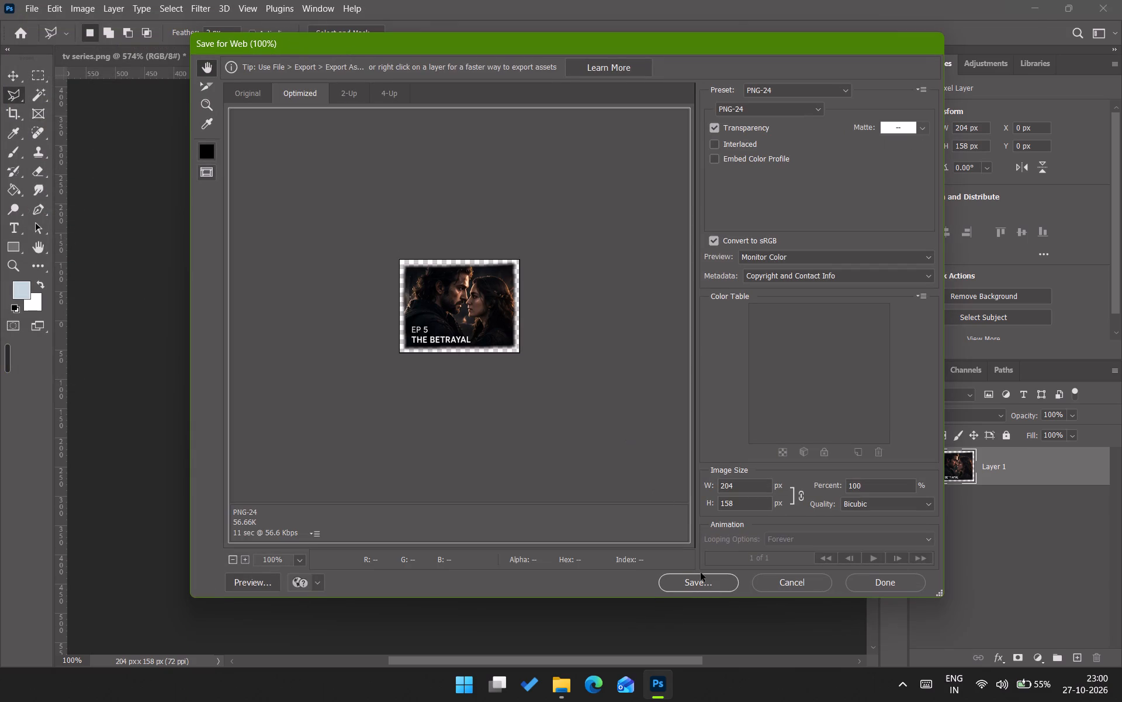
left_click(701, 589)
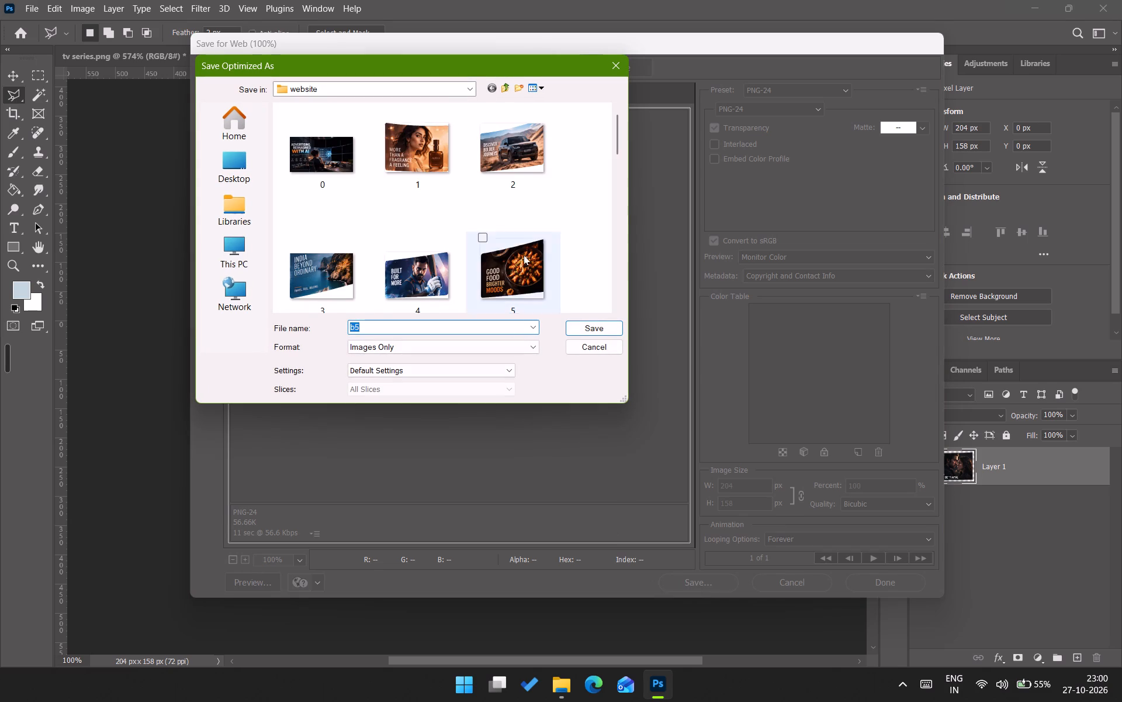
scroll(547, 192, "down", 4)
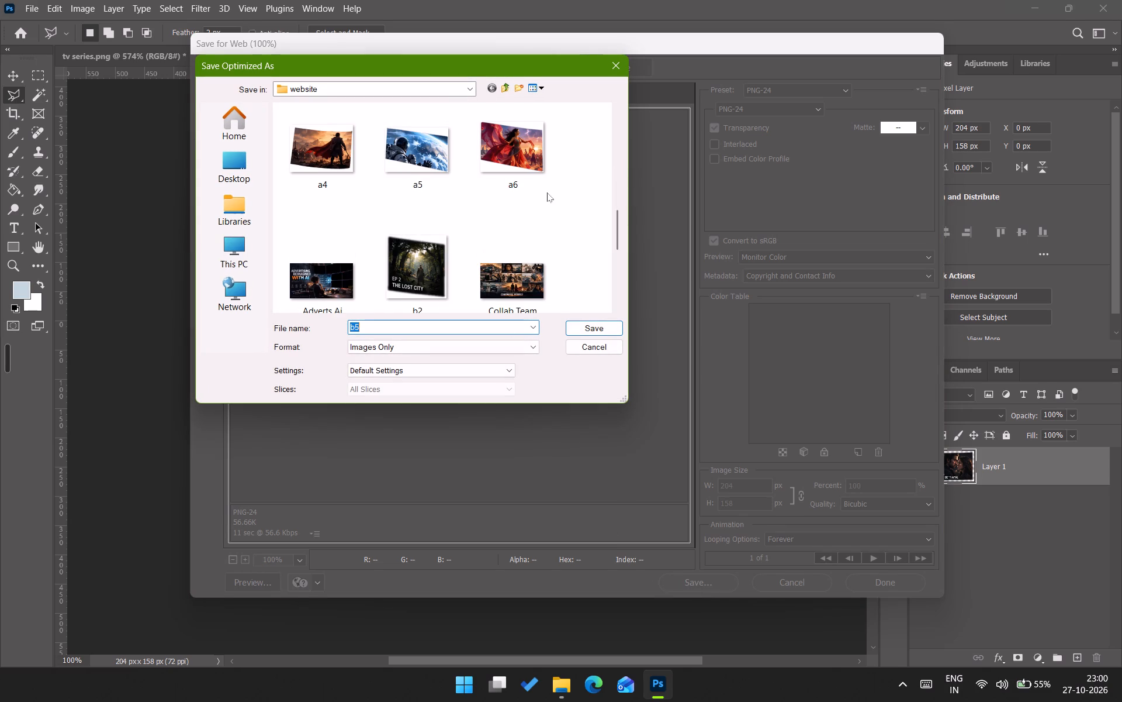
scroll(547, 192, "down", 1)
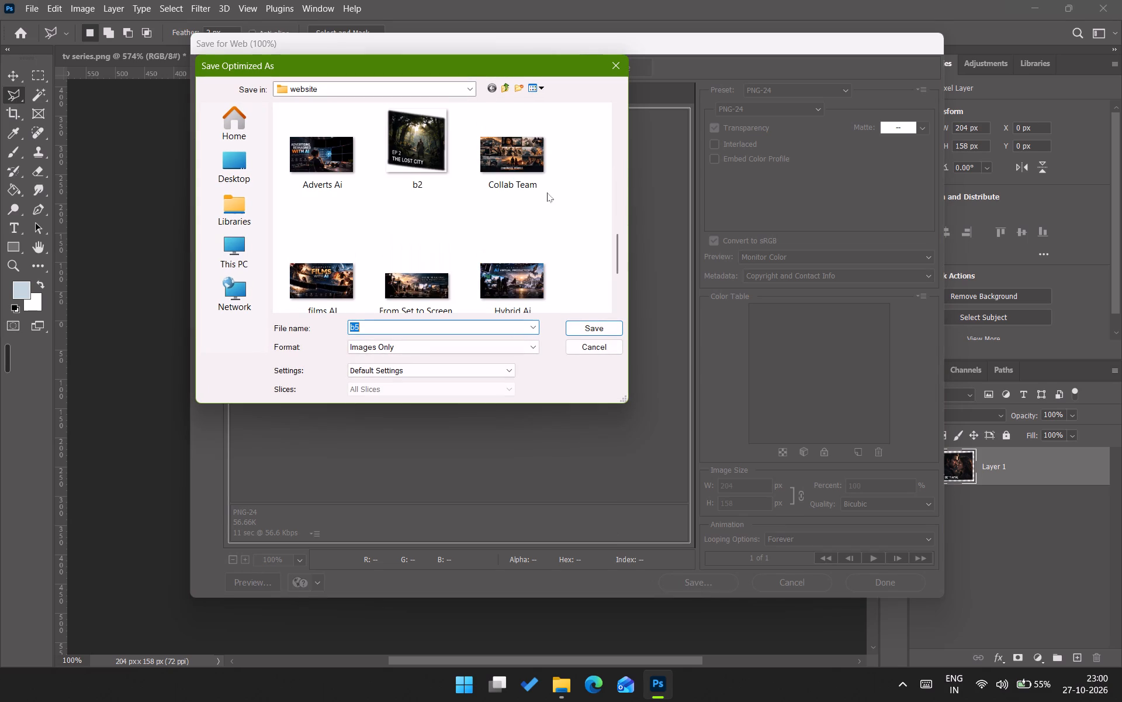
scroll(547, 192, "up", 1)
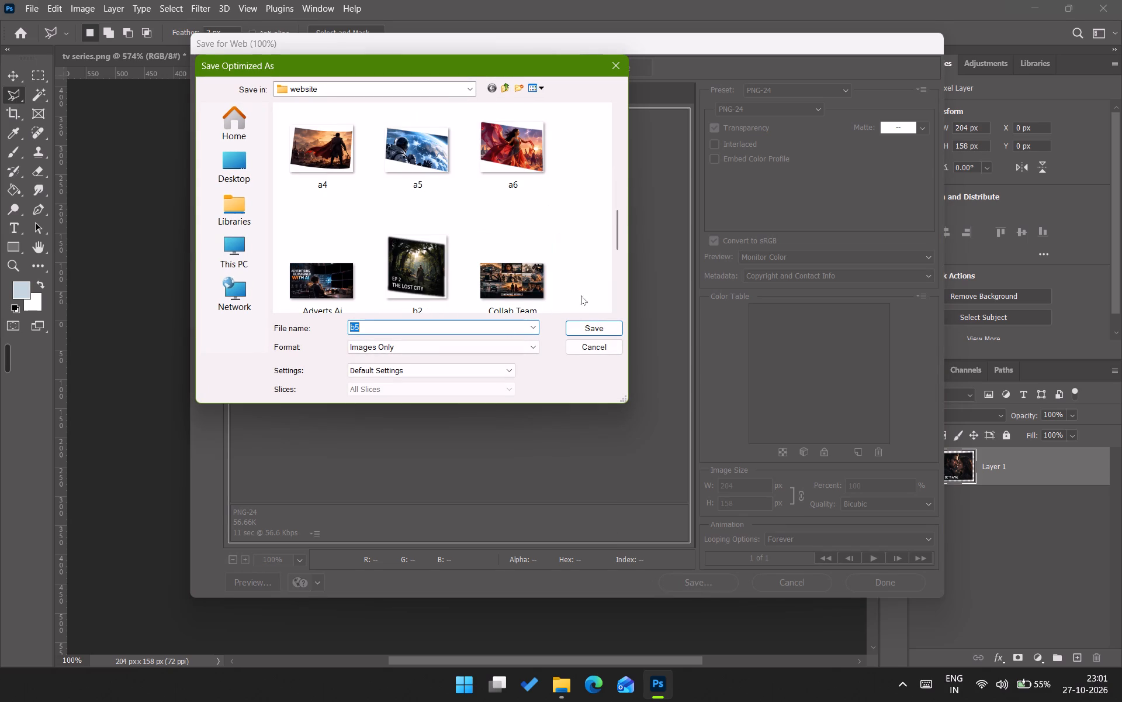
left_click(594, 328)
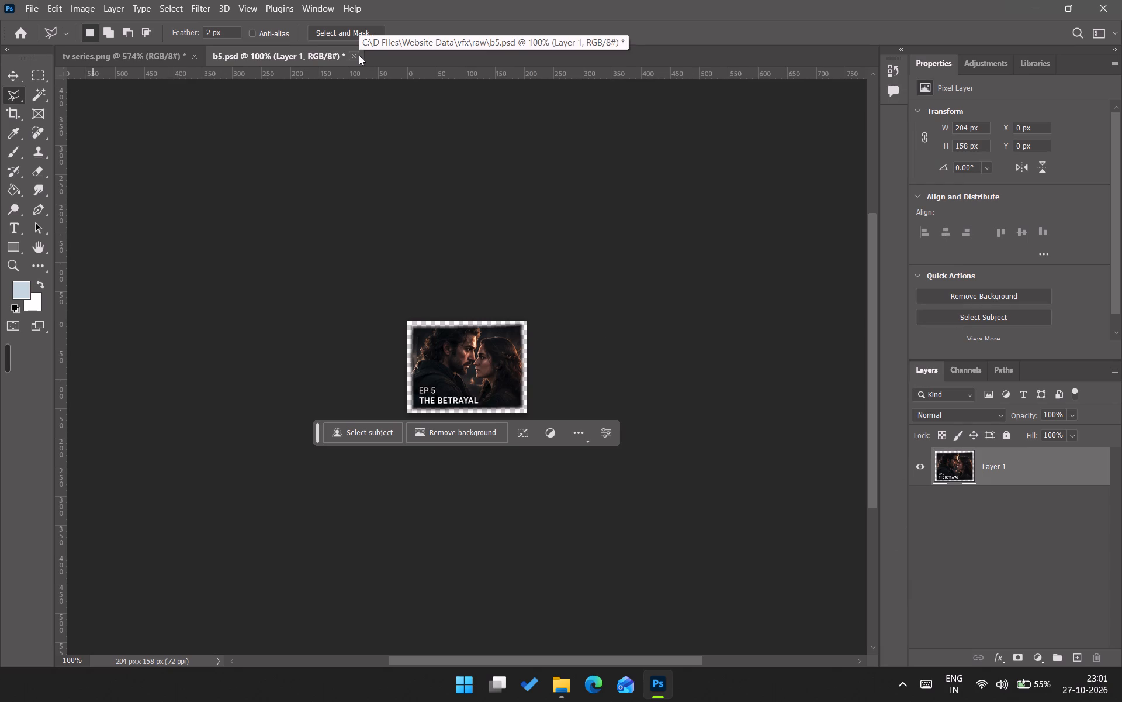
Save the b5 document again and close it.
key("ctrl+s")
key("ctrl+w")
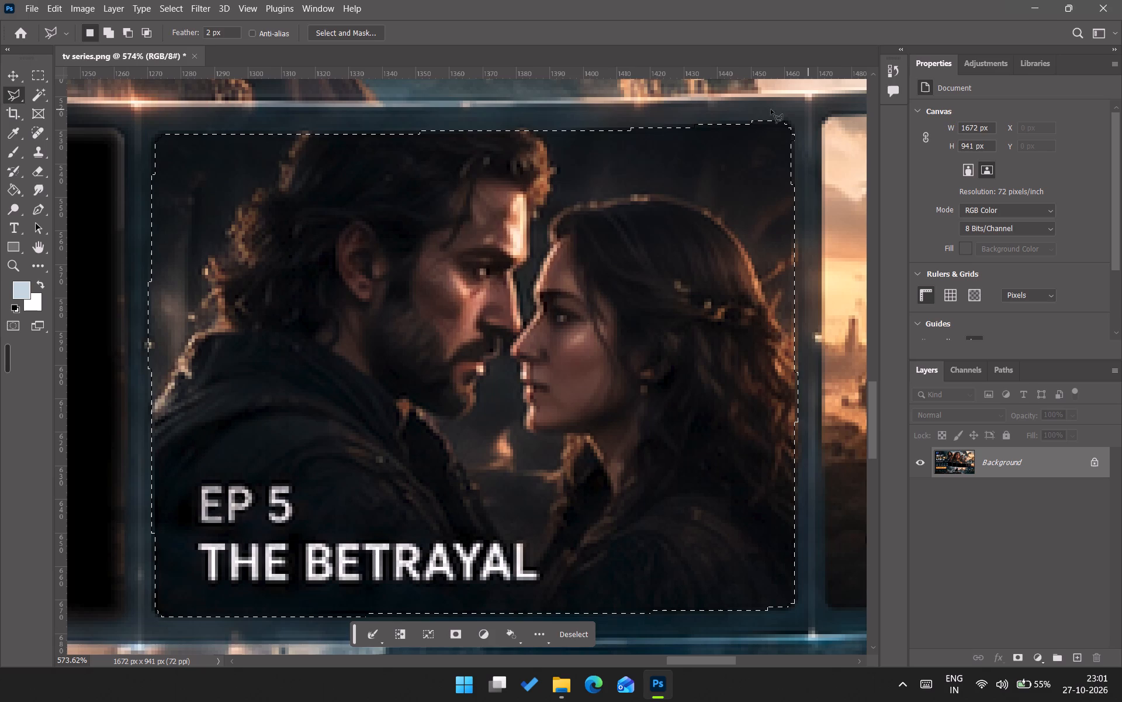
Fill the selected EP 5 panel area in the TV series banner with black.
key("Delete")
left_click(640, 162)
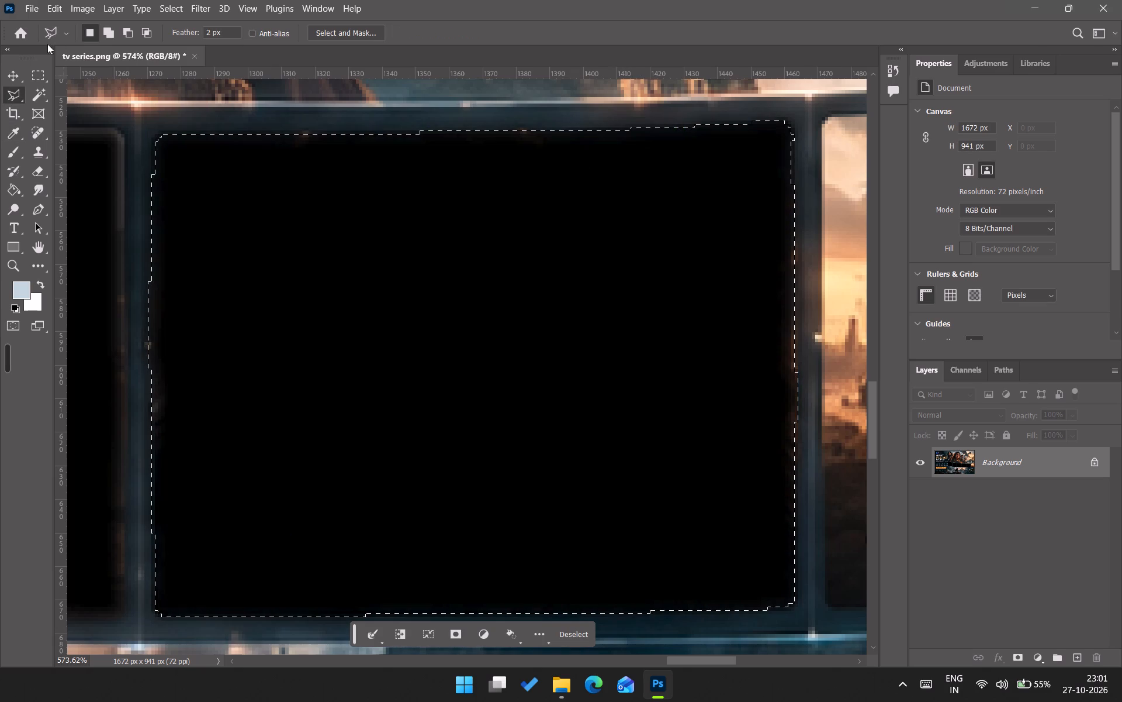
Reopen the recent file b1.psd and export the EP 1 The Awakening panel for web as a transparent PNG-24.
left_click(36, 4)
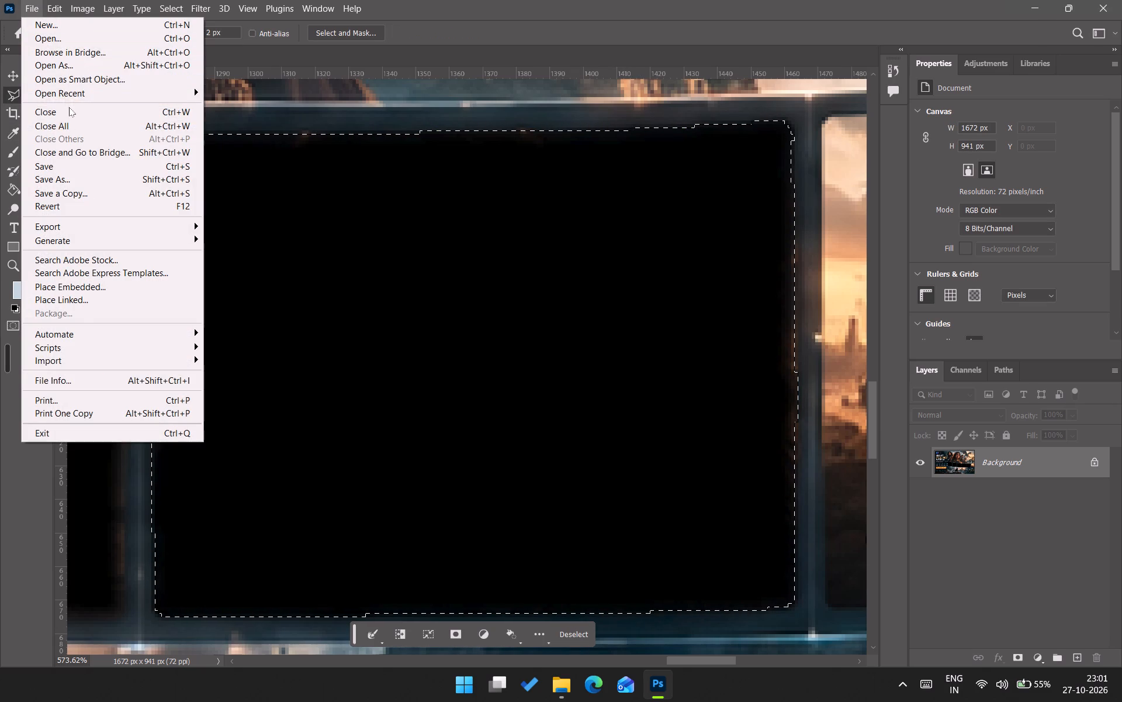
left_click(71, 95)
left_click(241, 146)
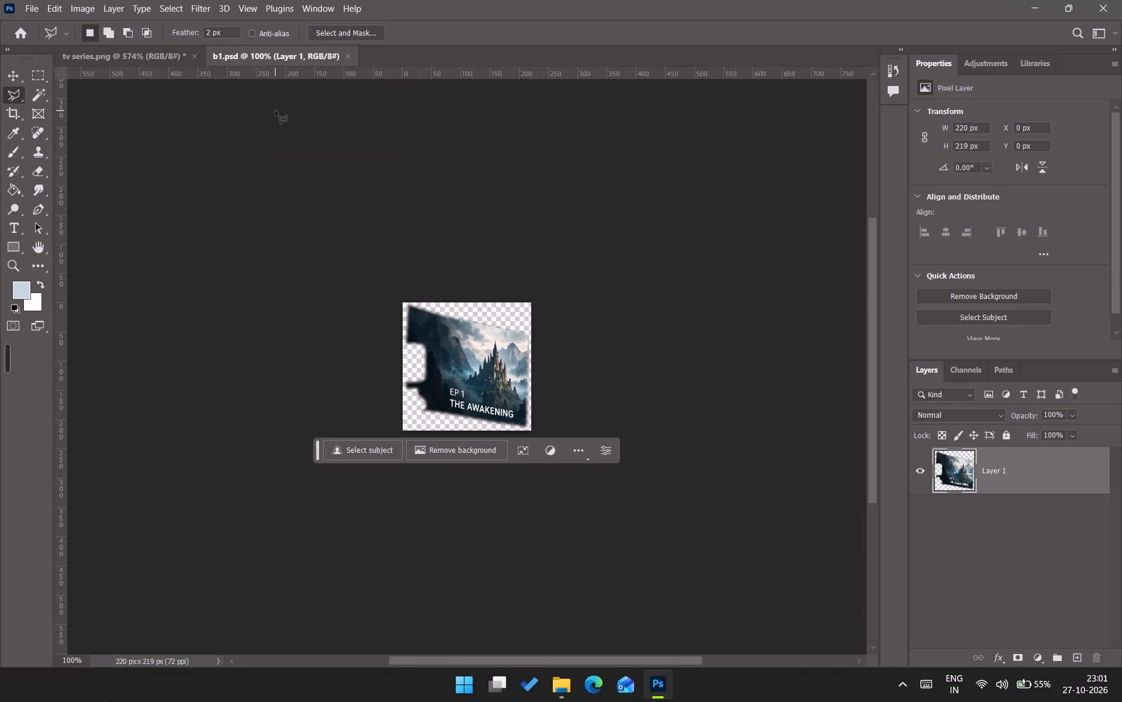
key("ctrl+alt+shift+s")
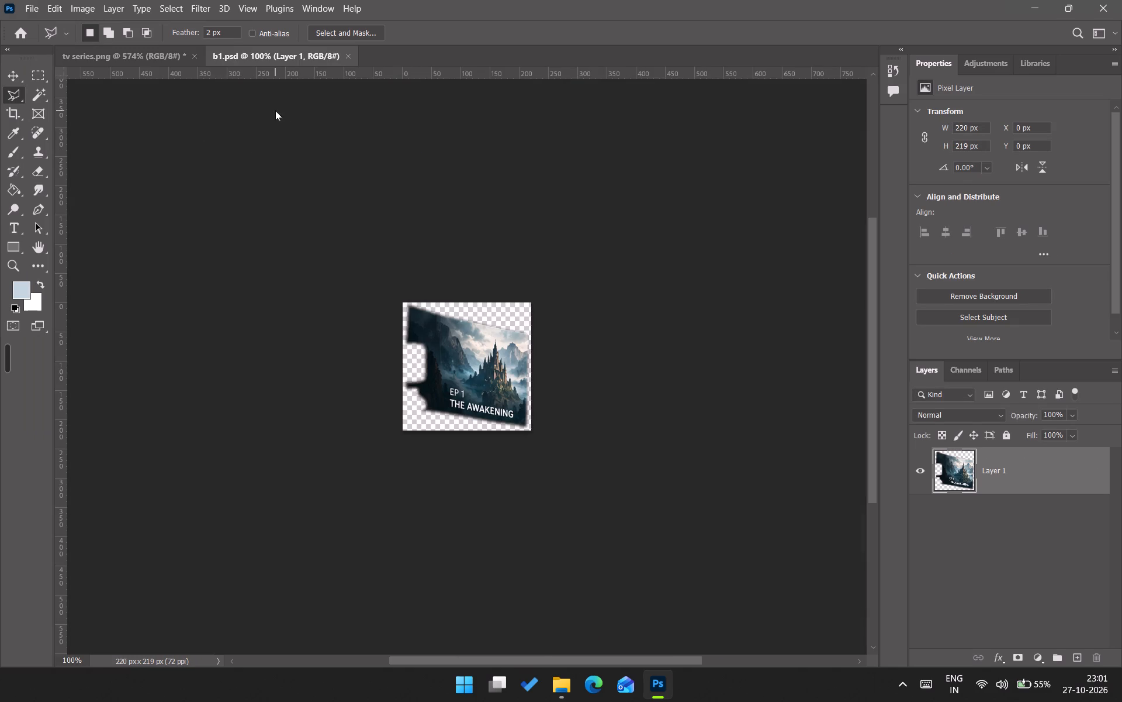
left_click(708, 584)
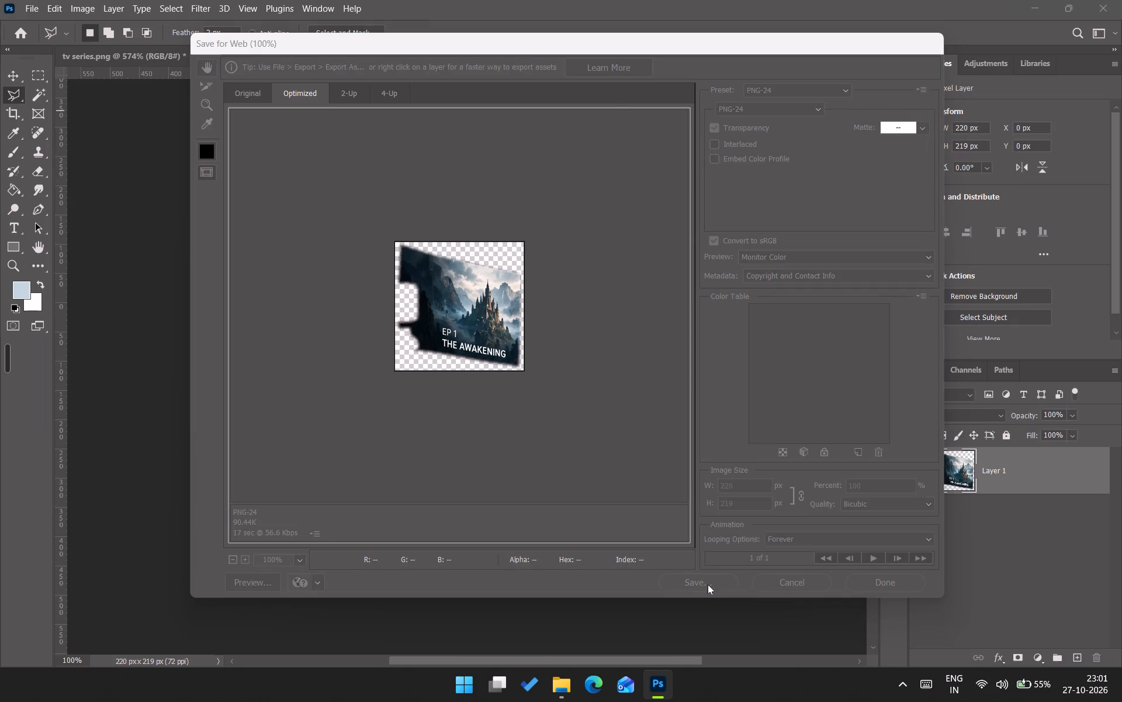
left_click(586, 333)
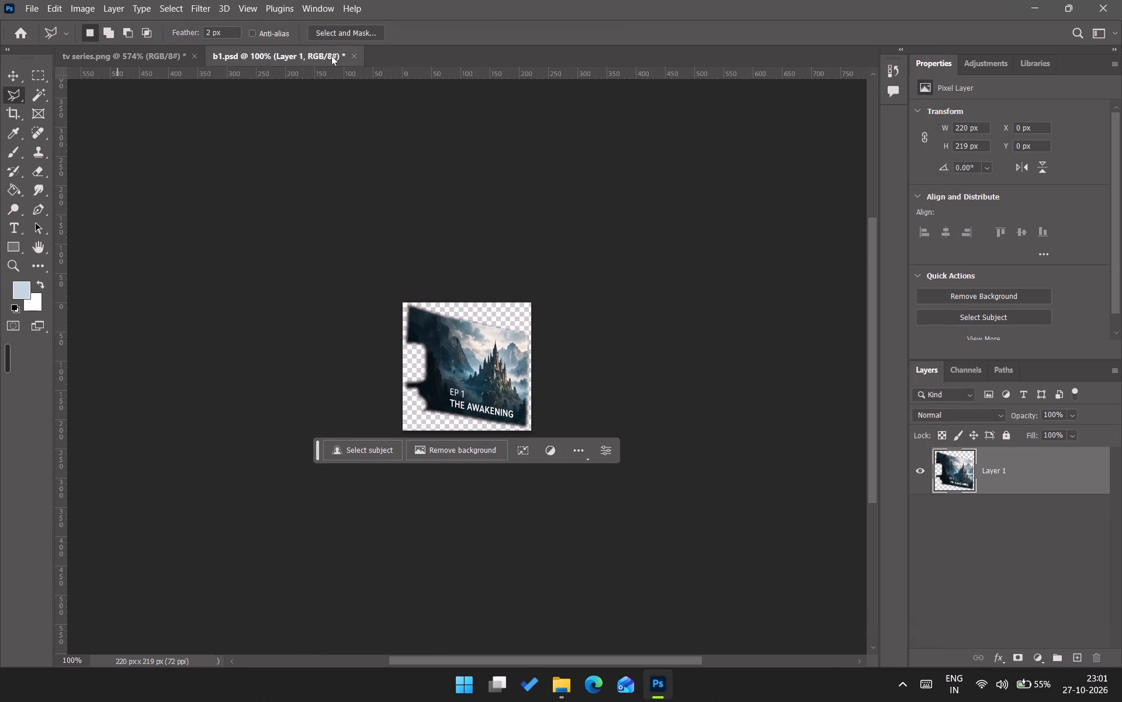
Save the b1 document and close it.
key("ctrl+s")
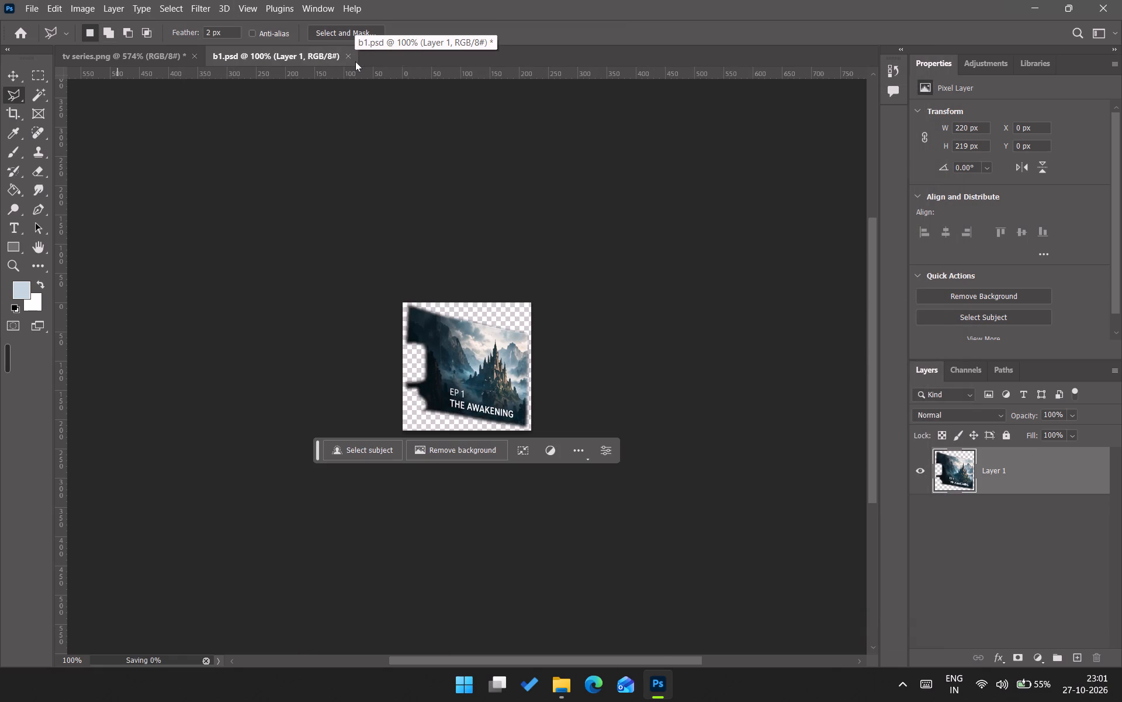
key("ctrl+w")
Bring up the recently opened files to reopen another episode panel PSD.
left_click(35, 9)
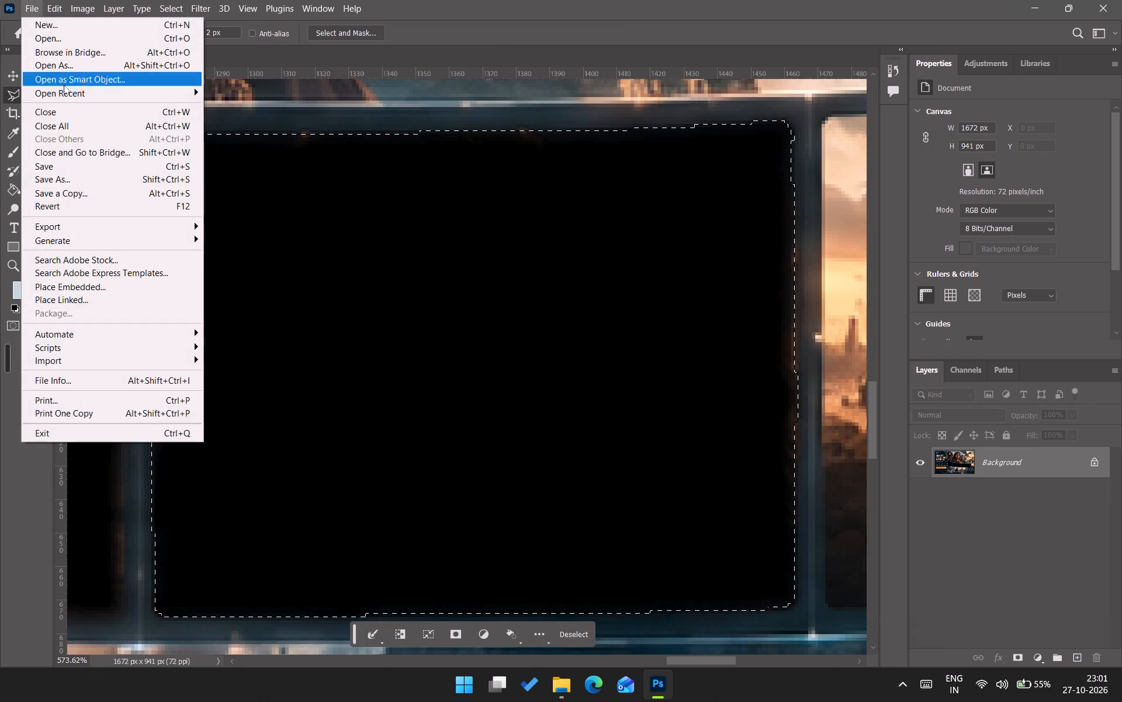
left_click(74, 96)
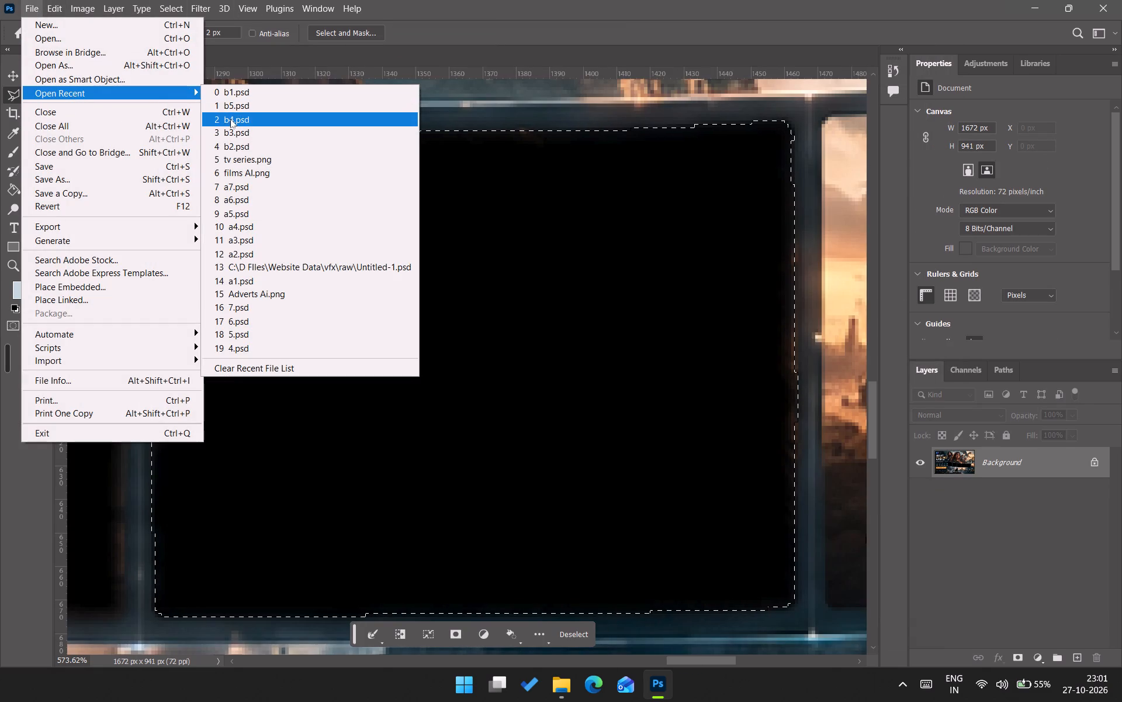
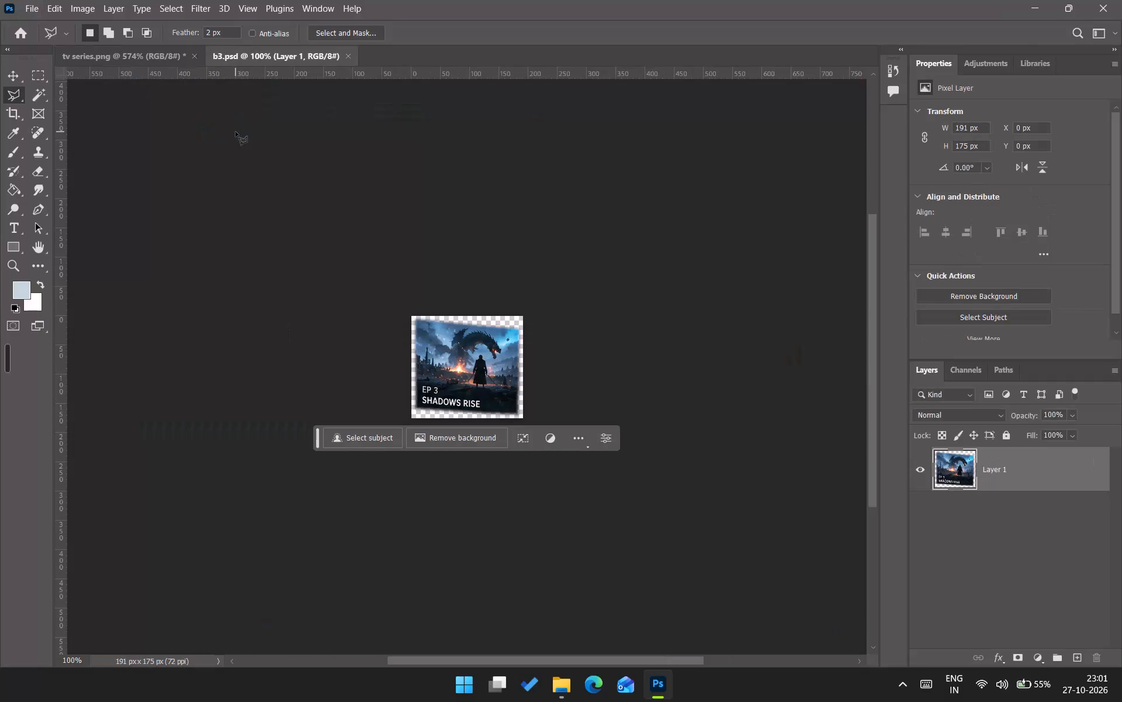
Export the EP 3 Shadows Rise panel for web as a transparent PNG-24 named b3 in the website folder.
key("ctrl+alt+shift+s")
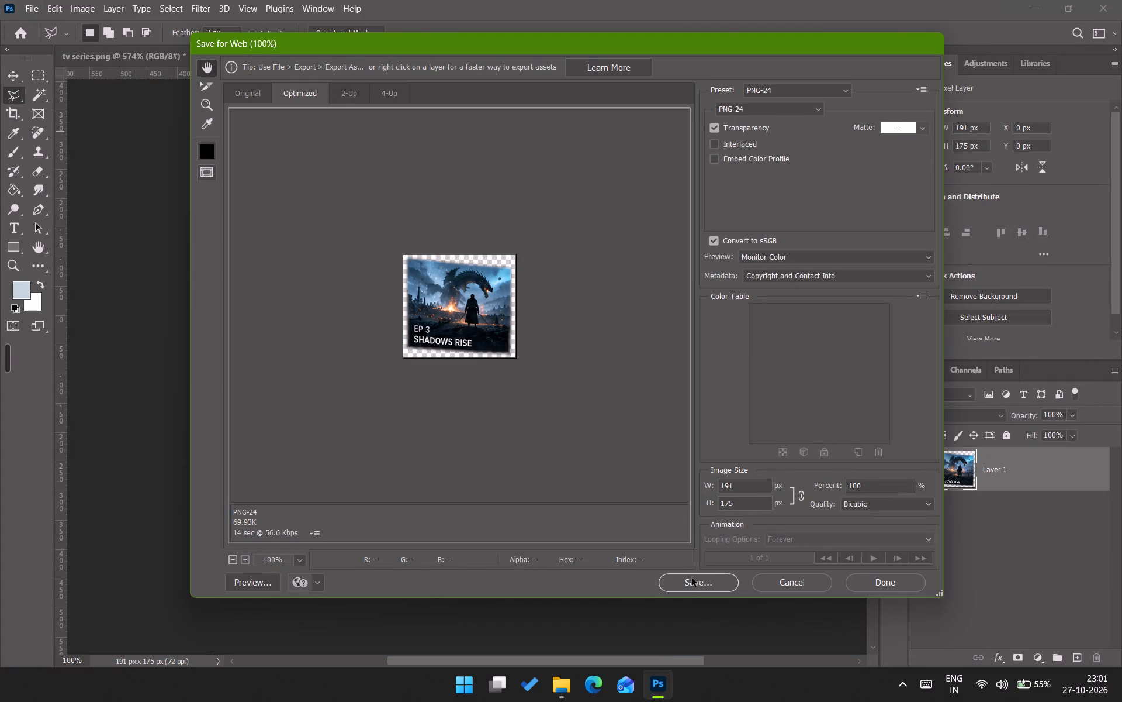
left_click(687, 588)
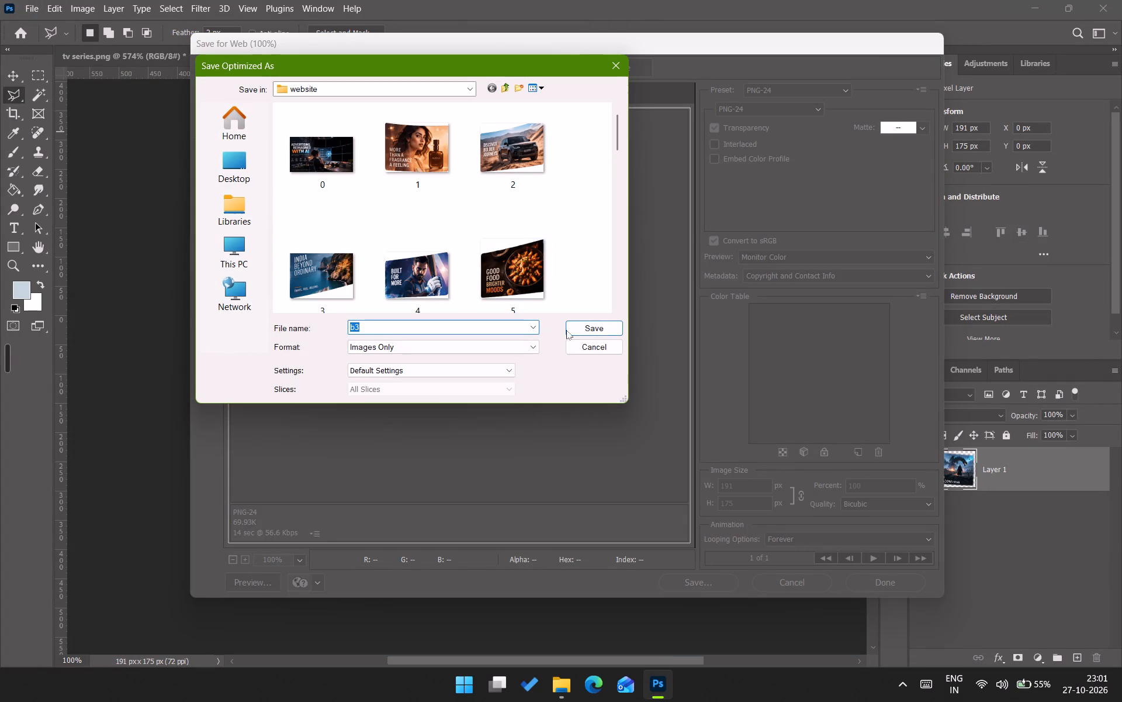
left_click(580, 326)
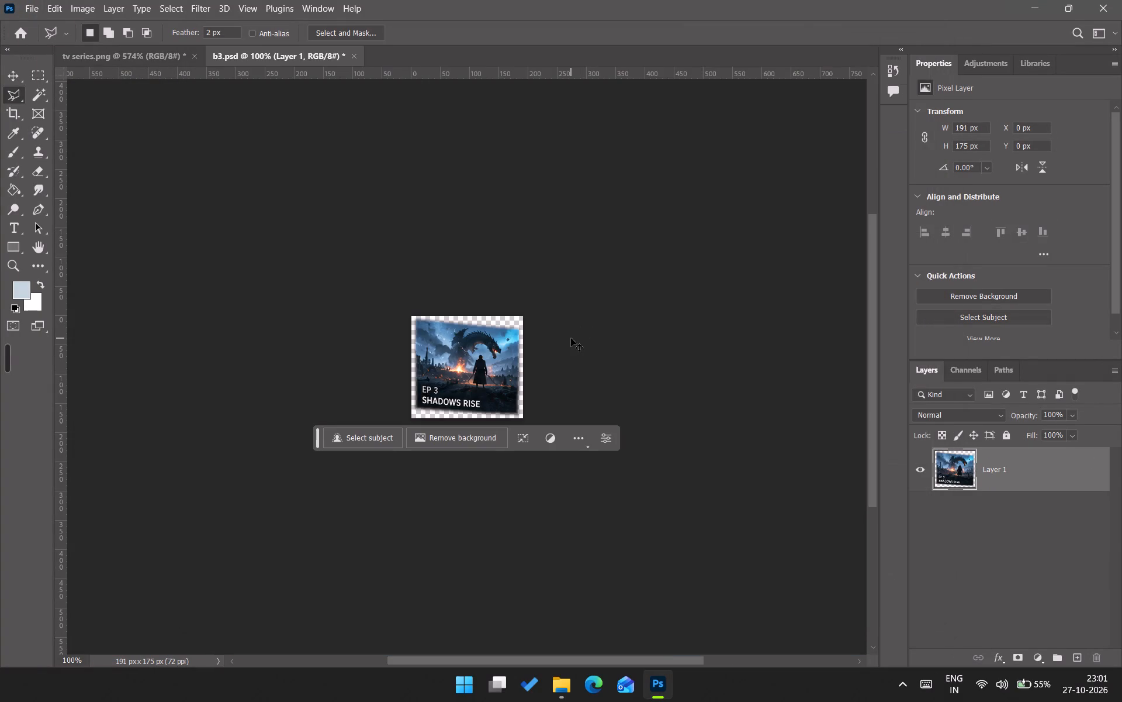
Save the b3 document and close it.
key("ctrl+s")
key("ctrl+w")
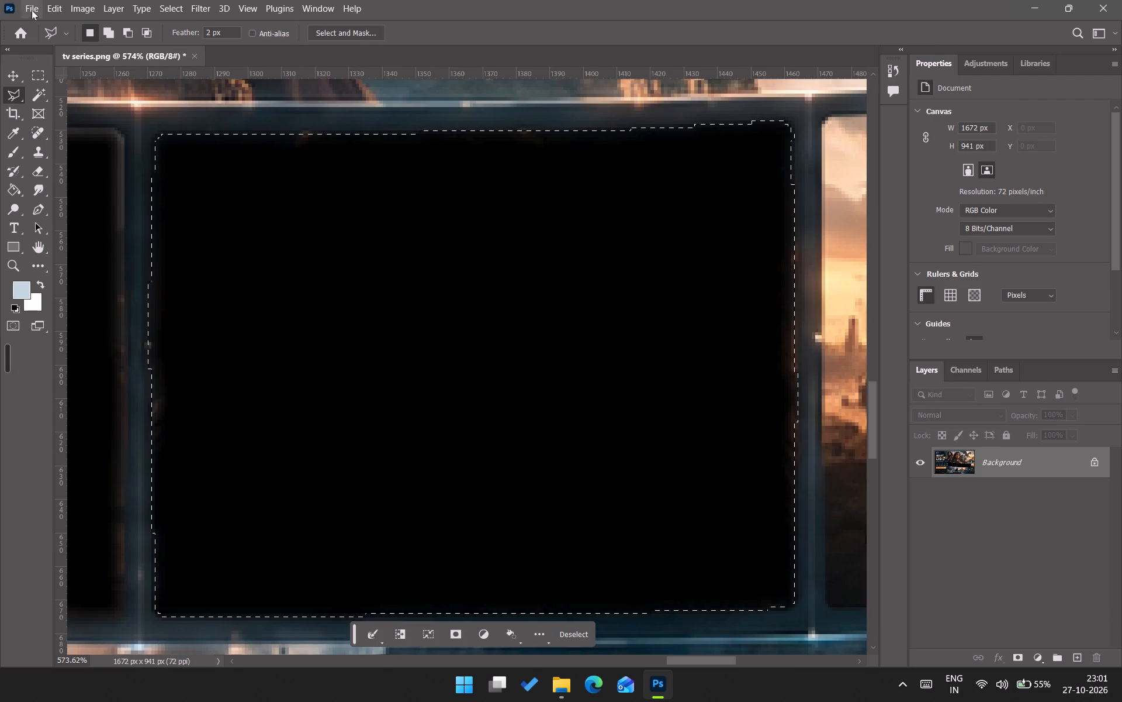
Reopen the recent file b4.psd and export the EP 4 Allies panel for web as a transparent PNG-24 named b4 in the website folder.
left_click(32, 10)
left_click(91, 97)
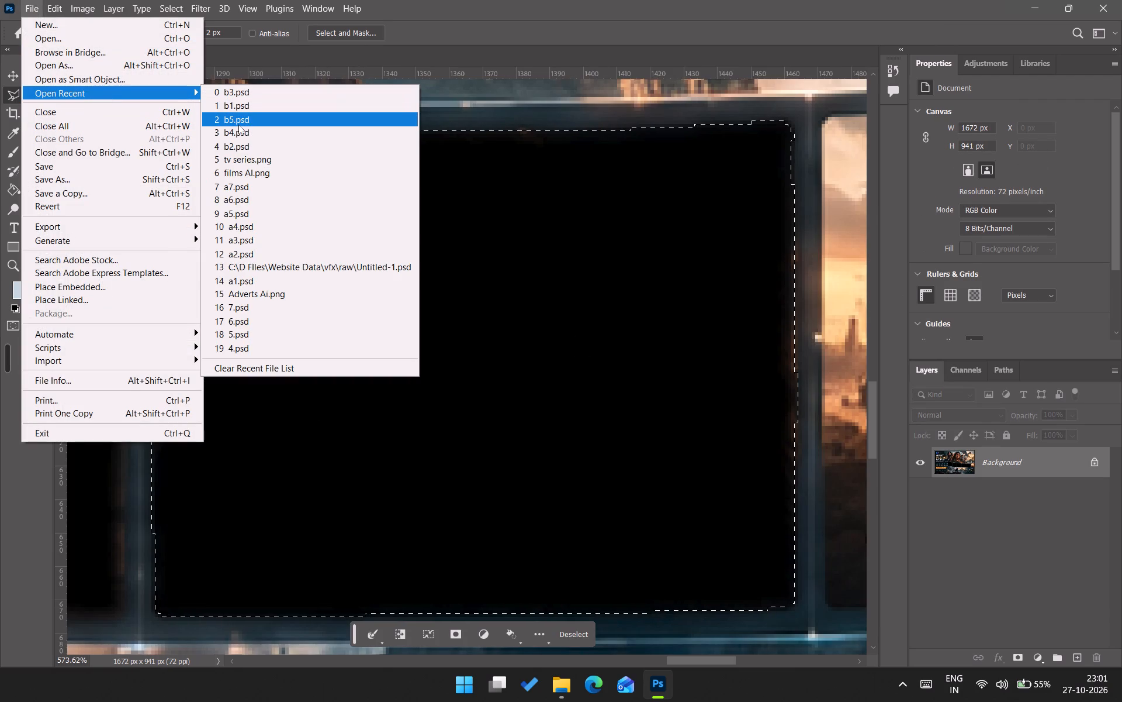
left_click(243, 129)
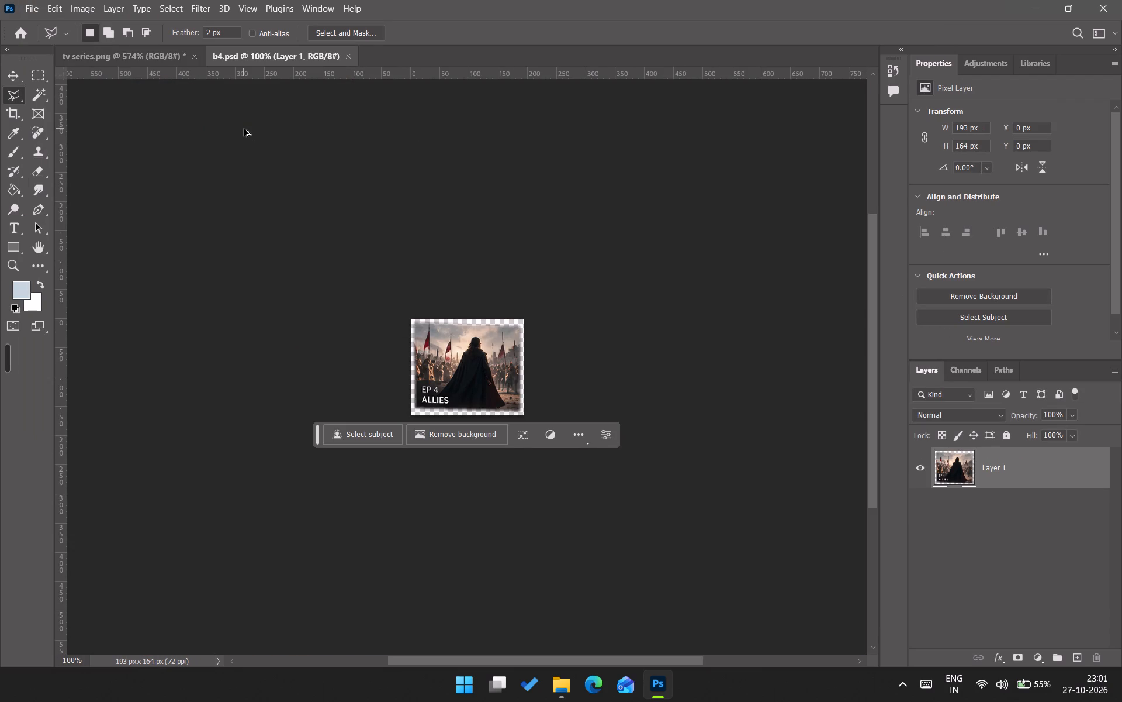
key("ctrl+alt+shift+s")
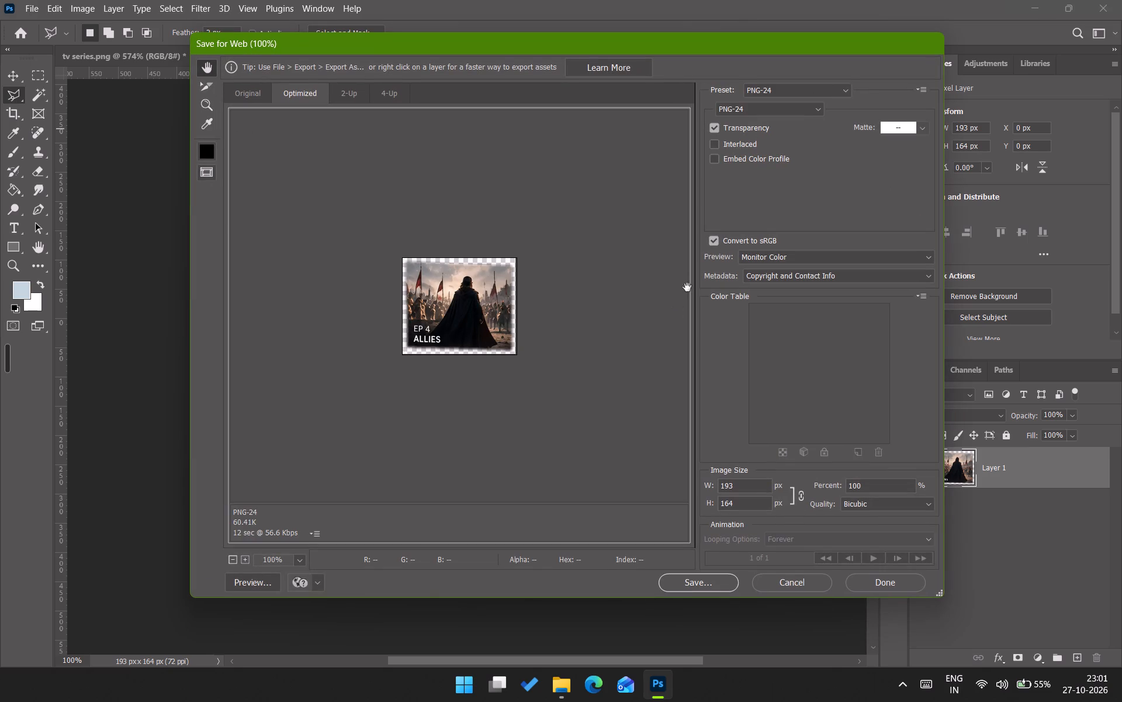
left_click(699, 589)
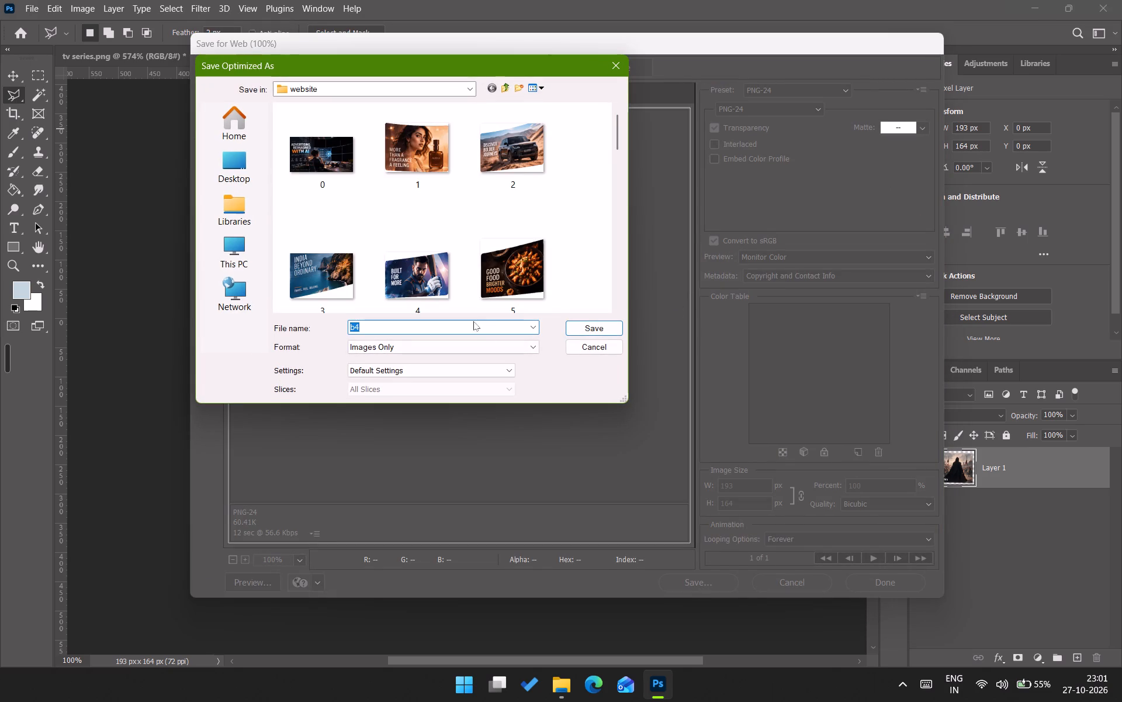
scroll(582, 266, "down", 3)
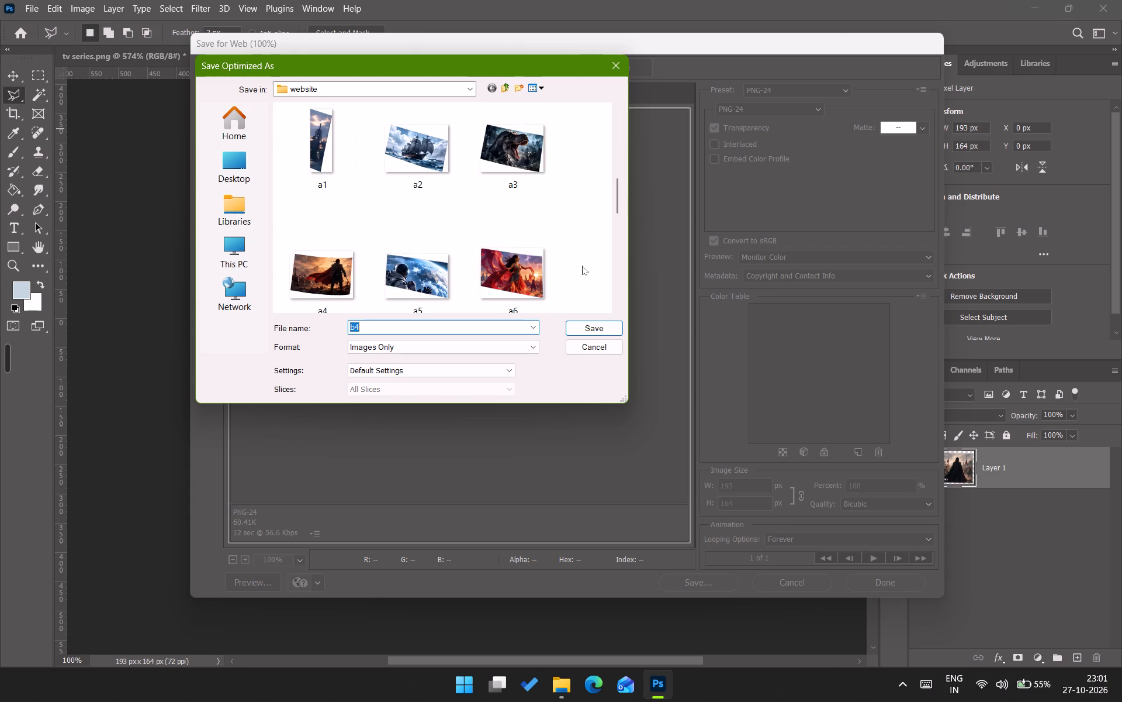
scroll(582, 266, "down", 1)
scroll(582, 266, "up", 1)
scroll(582, 266, "down", 2)
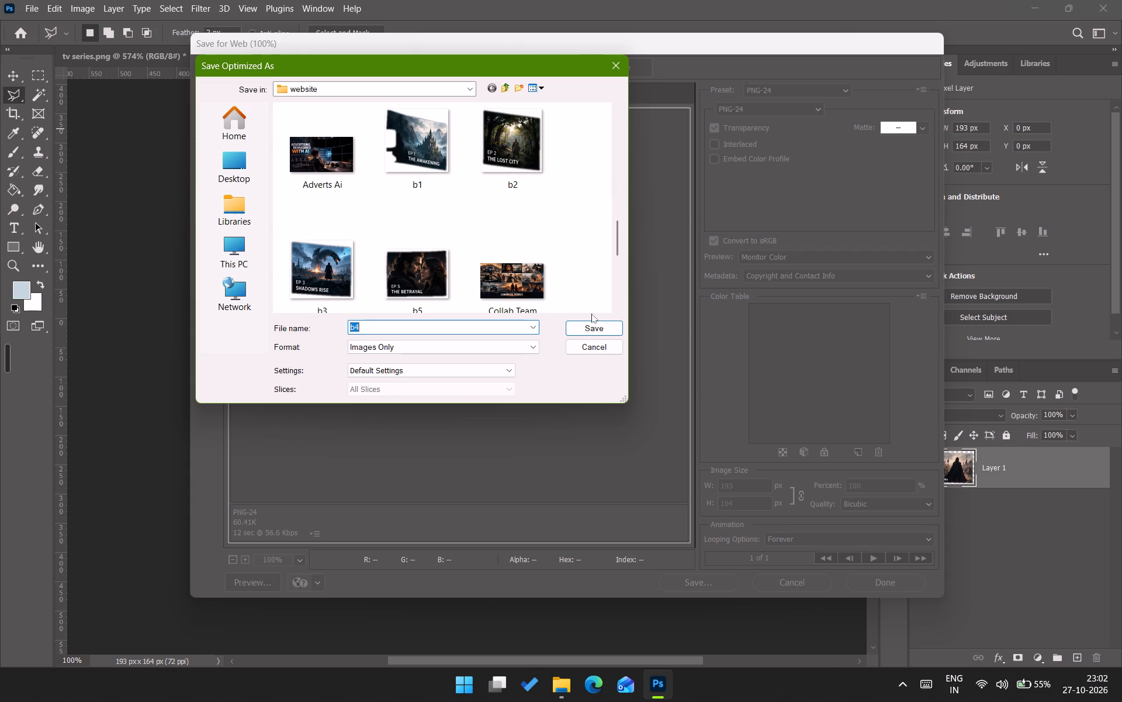
left_click(595, 321)
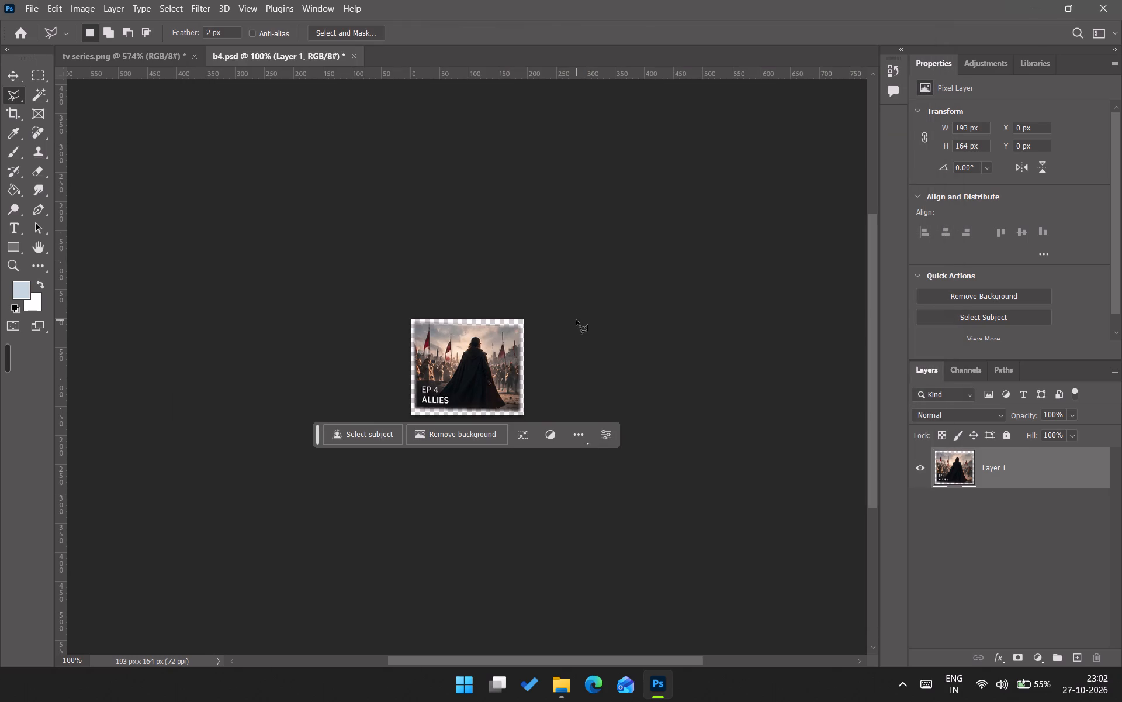
Save the b4 document and close it.
key("ctrl+s")
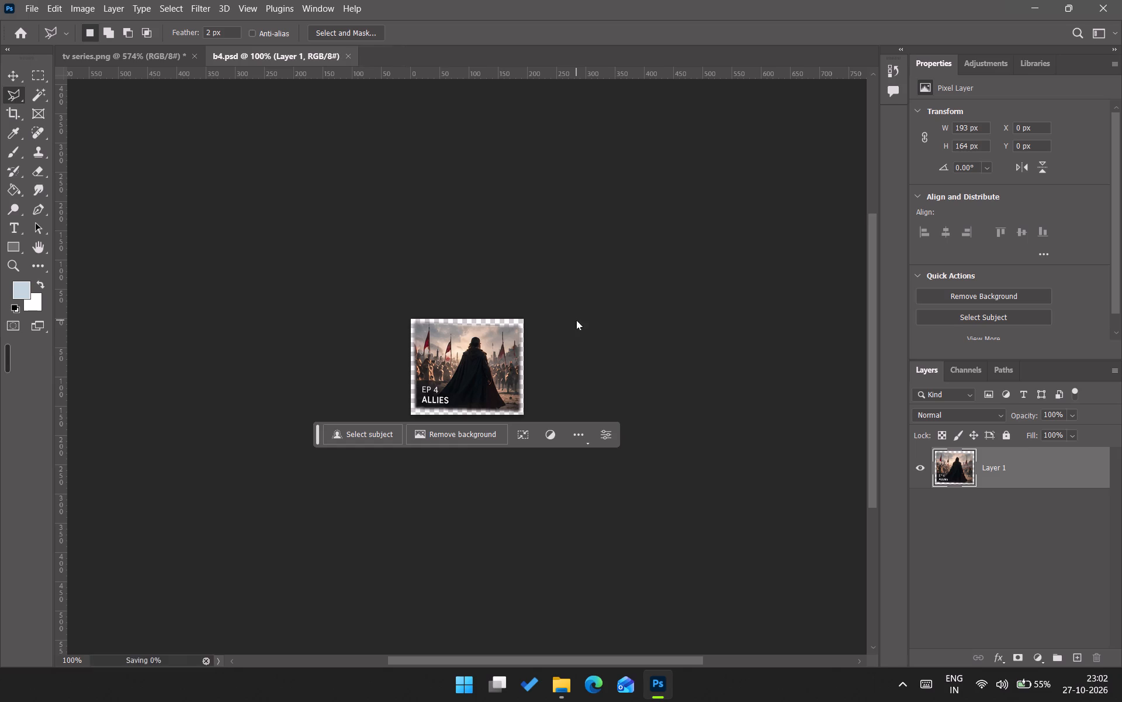
key("ctrl+w")
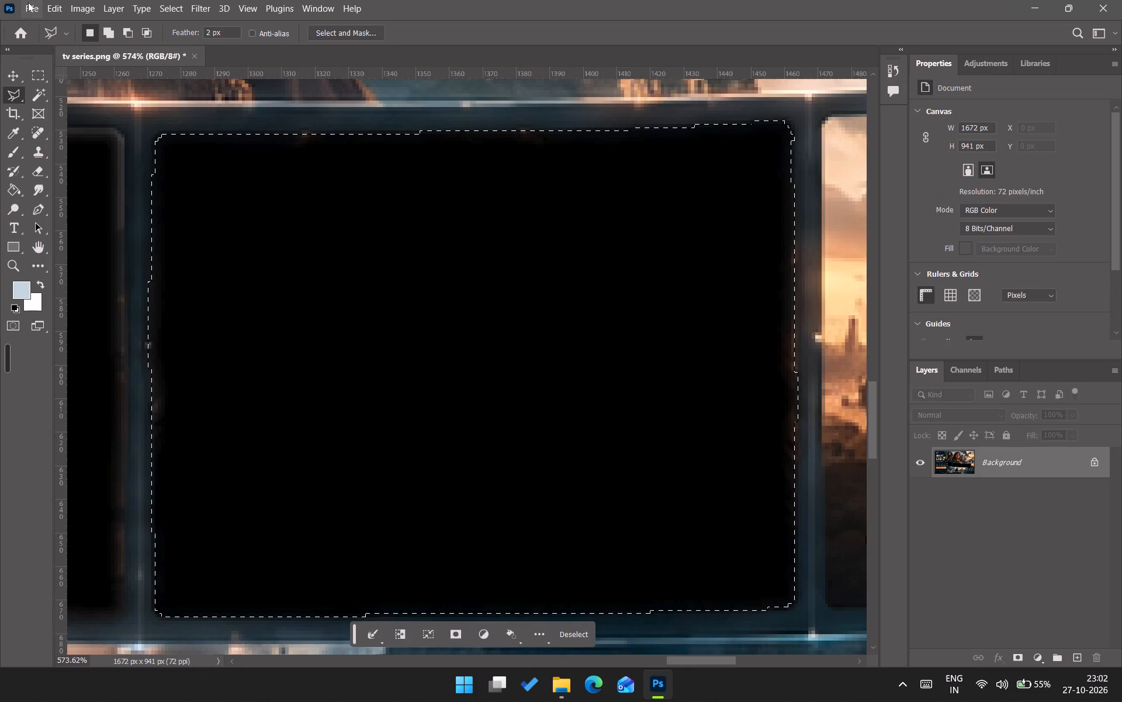
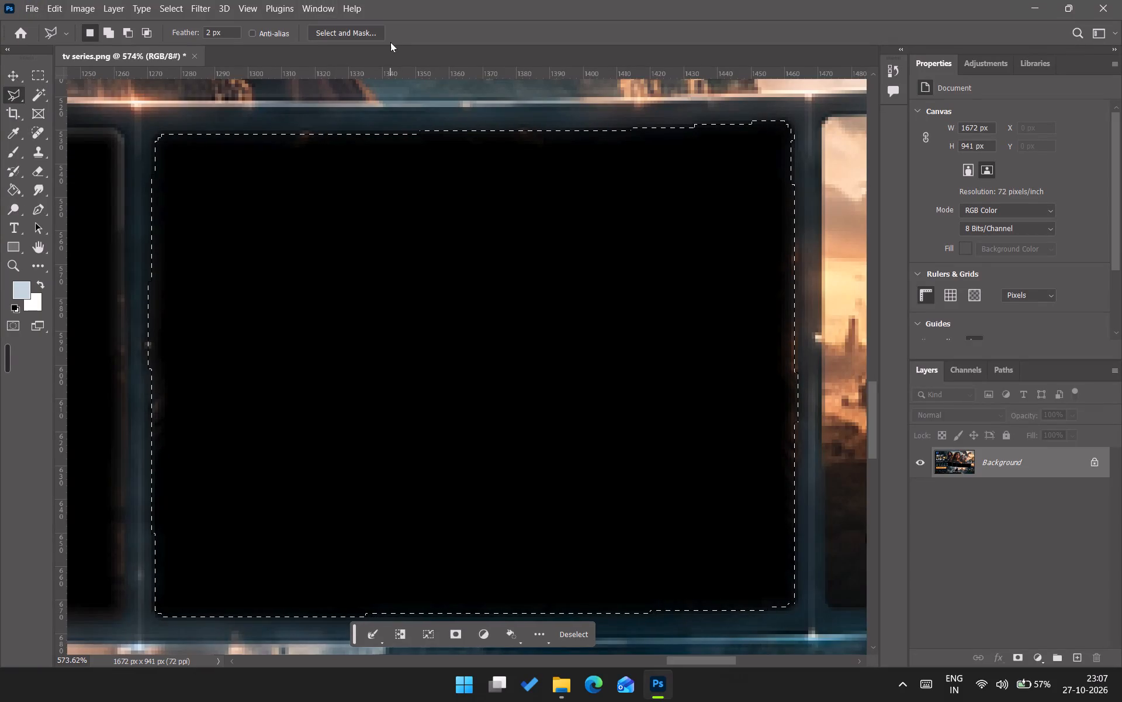
Outline the EP 6 The Final Dawn panel with a closed Polygonal Lasso selection along its edges, out to the canvas border.
scroll(792, 190, "down", 1)
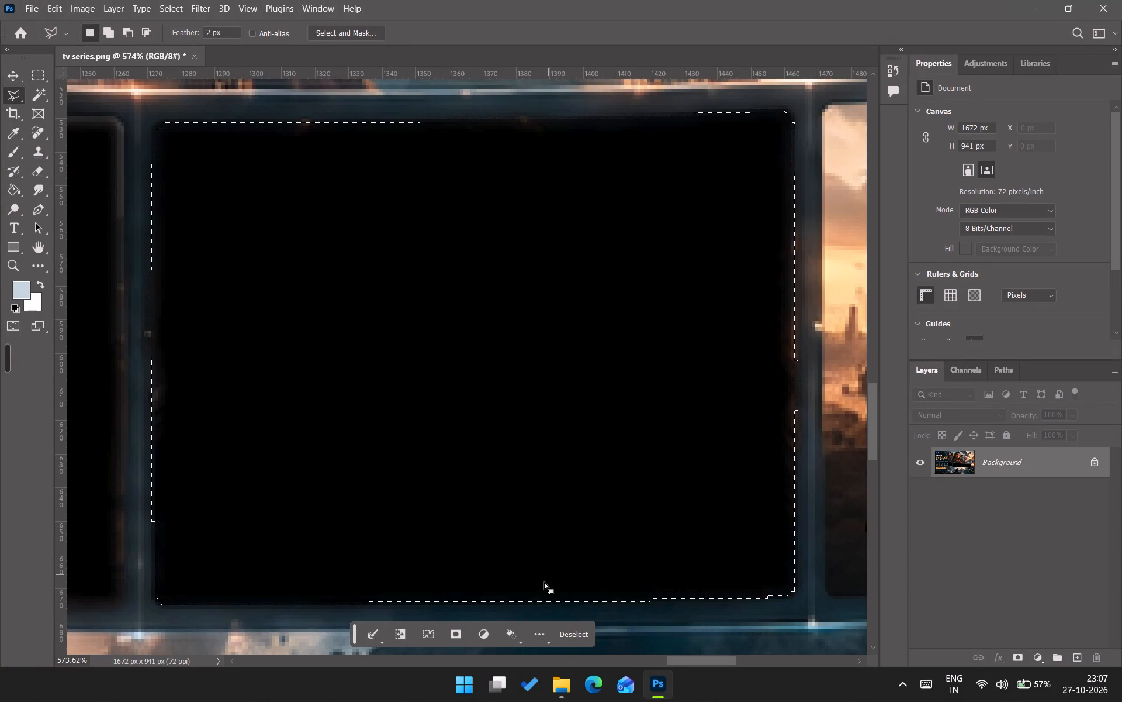
left_click_drag(670, 657, 709, 660)
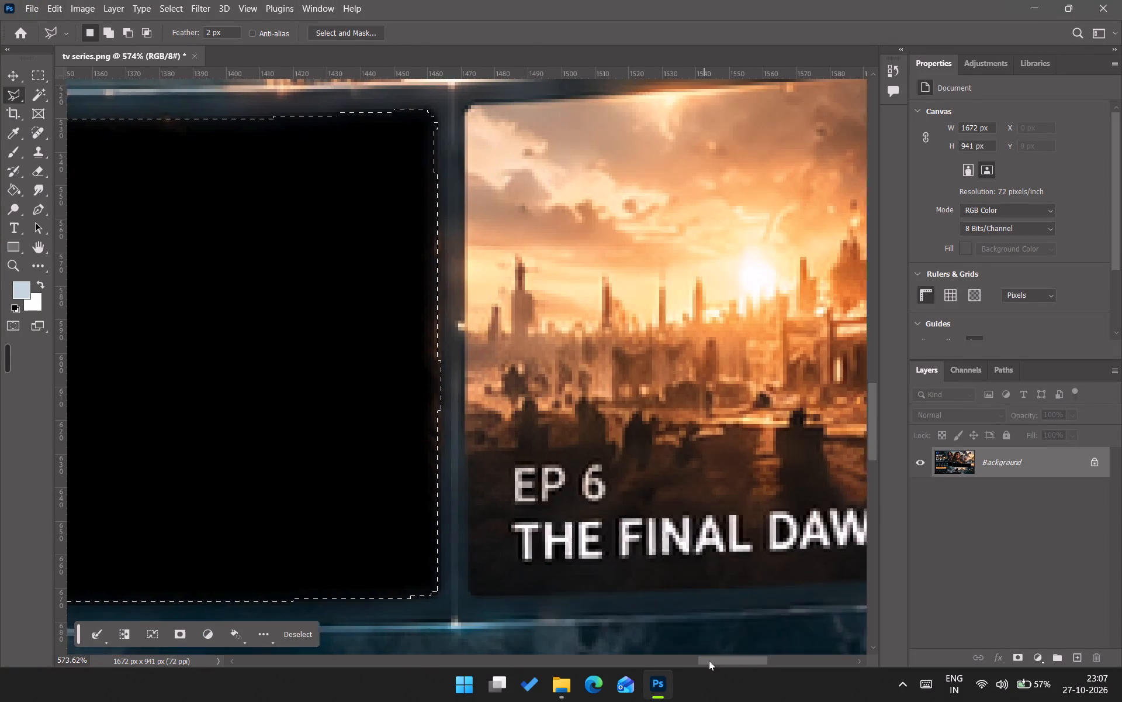
left_click_drag(709, 660, 728, 663)
scroll(689, 531, "down", 1)
scroll(705, 495, "up", 4)
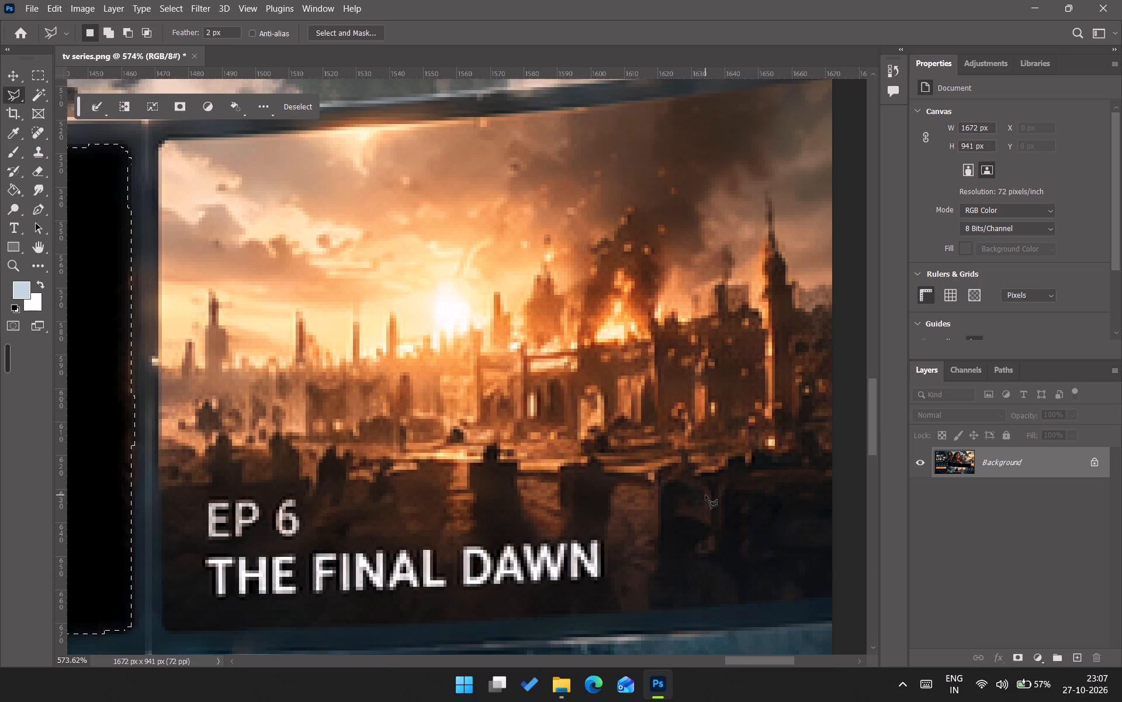
scroll(705, 495, "up", 2)
scroll(705, 495, "down", 1)
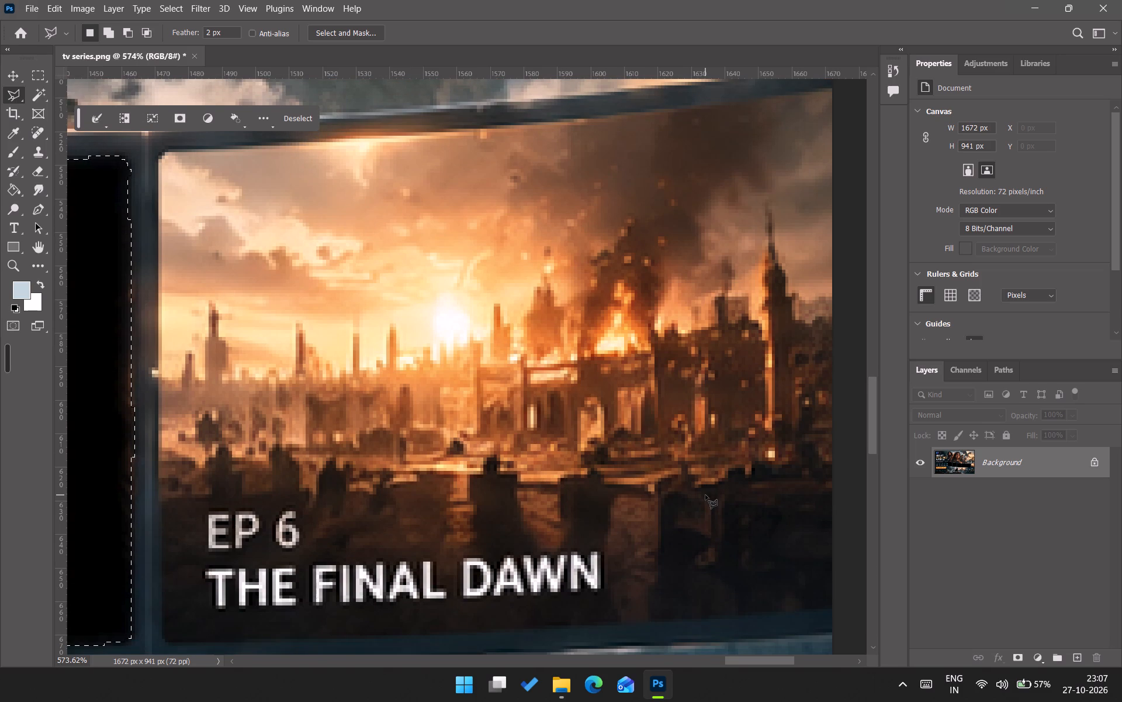
left_click(834, 88)
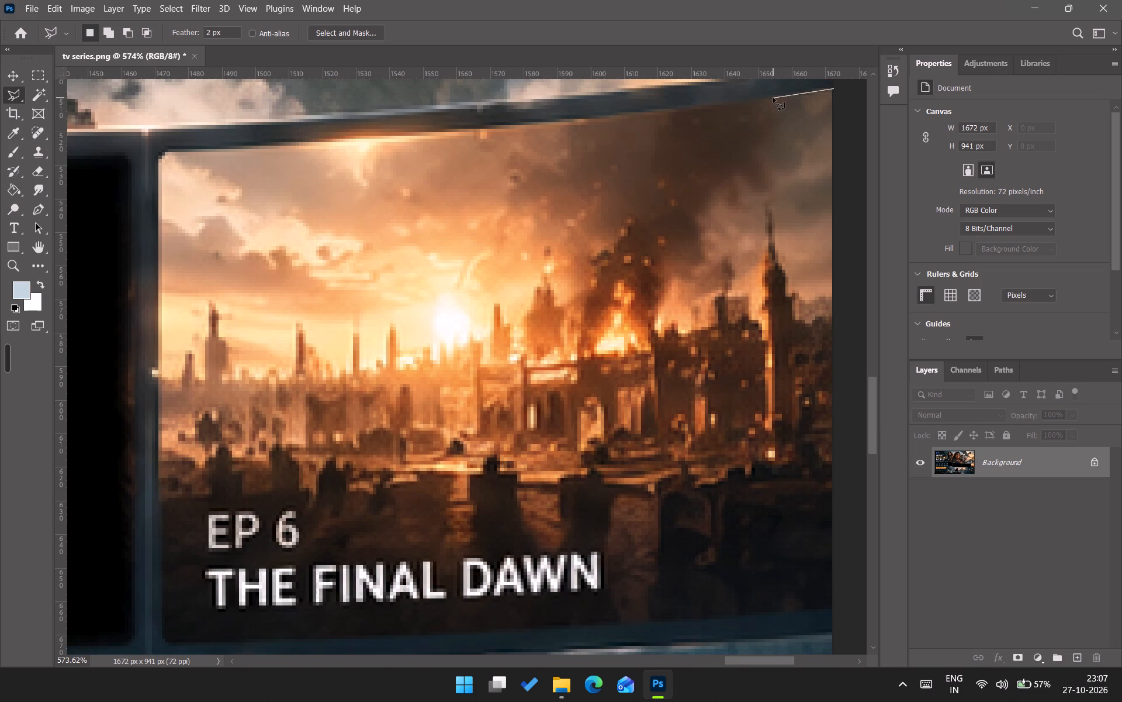
double_click(767, 99)
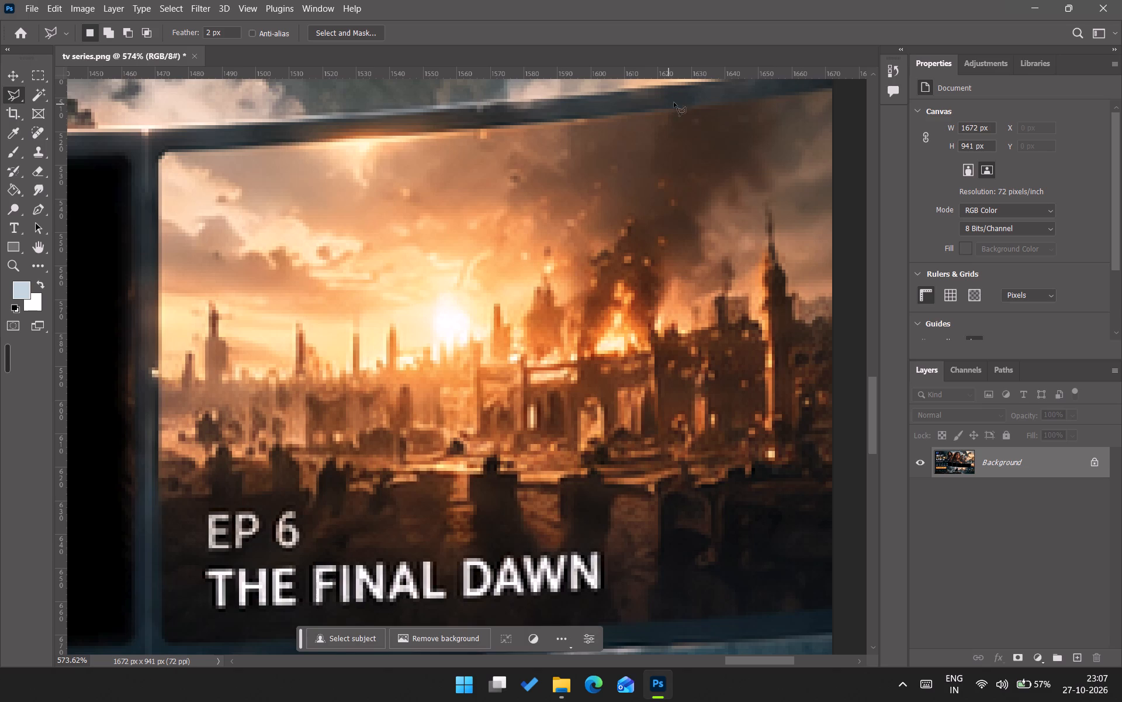
left_click(833, 88)
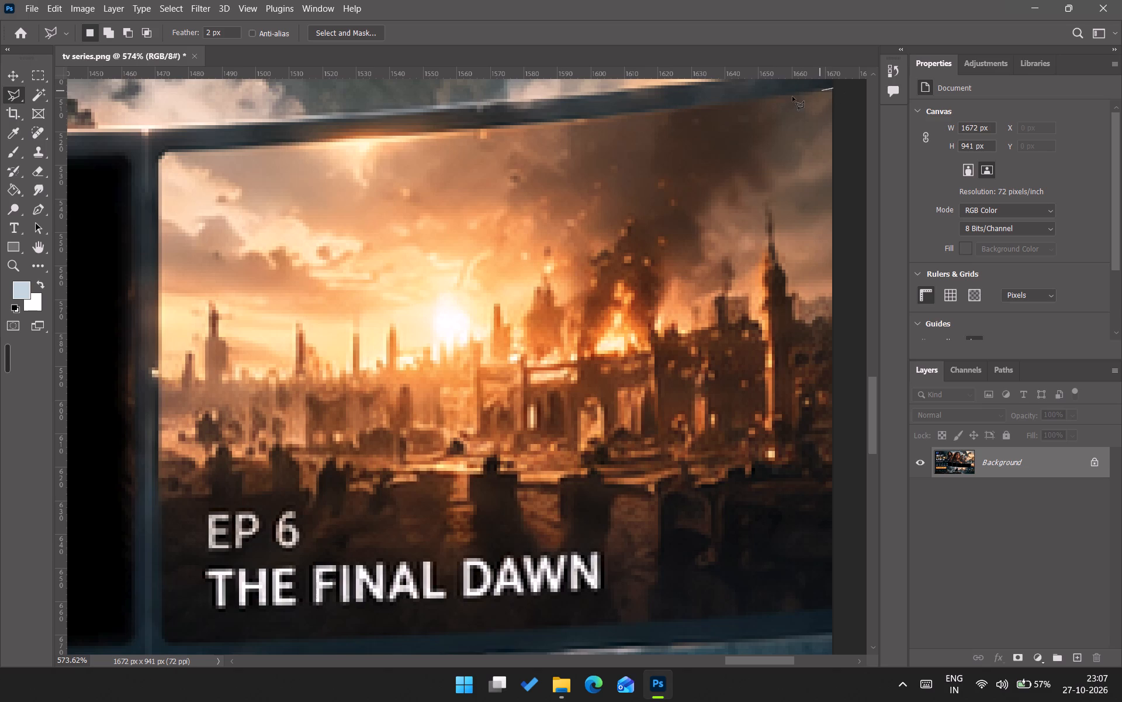
left_click(757, 101)
left_click(655, 111)
left_click(528, 123)
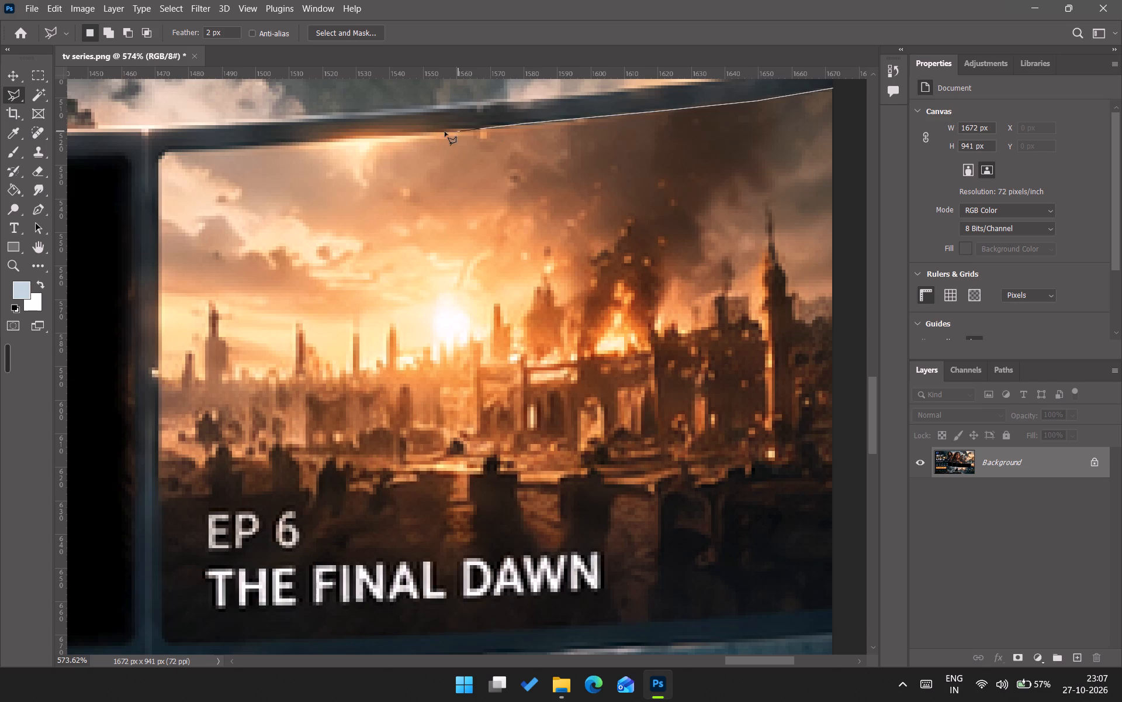
left_click(441, 132)
left_click(341, 138)
left_click(257, 146)
left_click(192, 149)
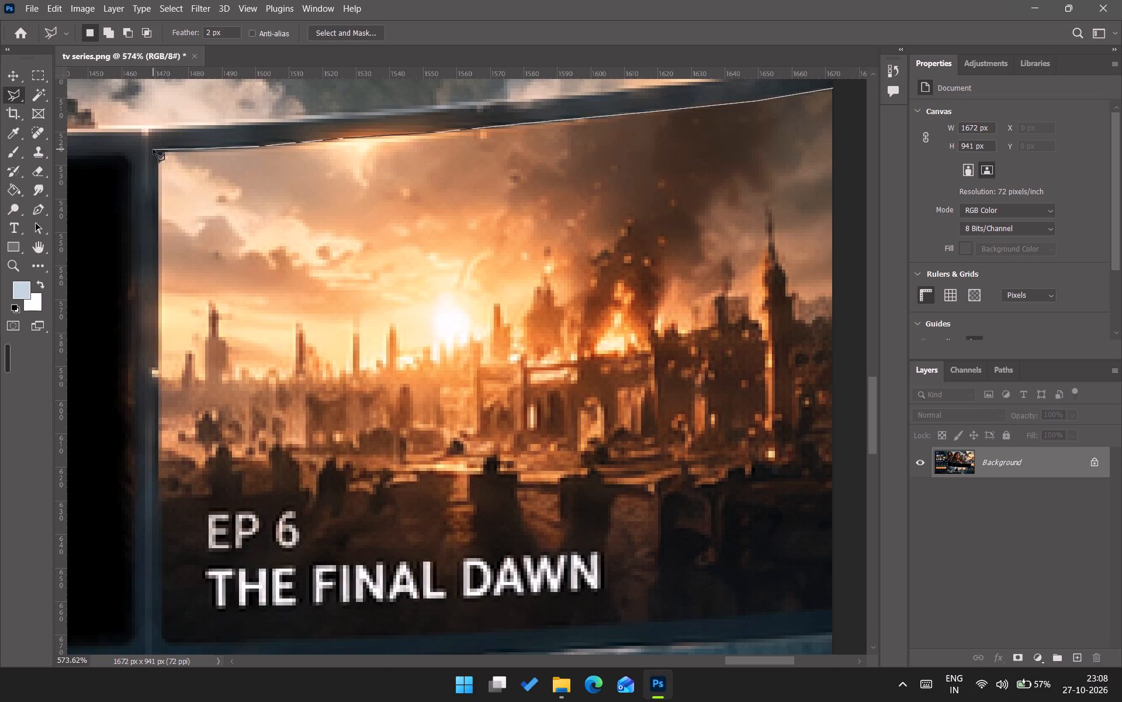
left_click(167, 149)
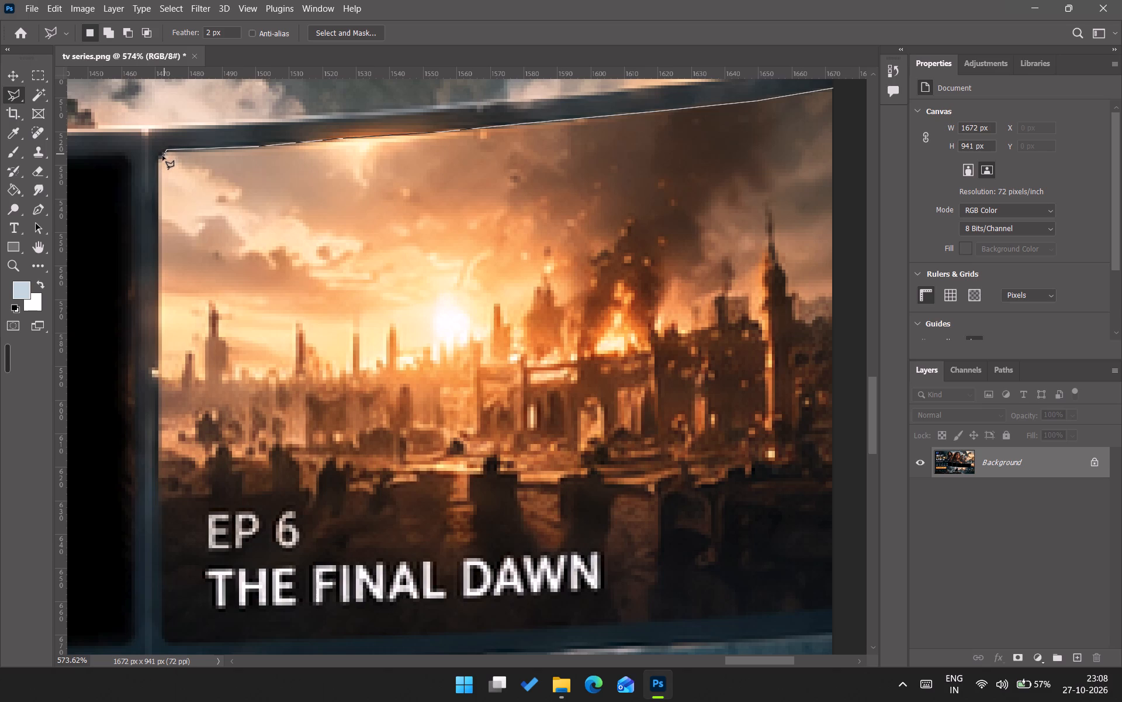
left_click(161, 156)
left_click(160, 163)
left_click(161, 295)
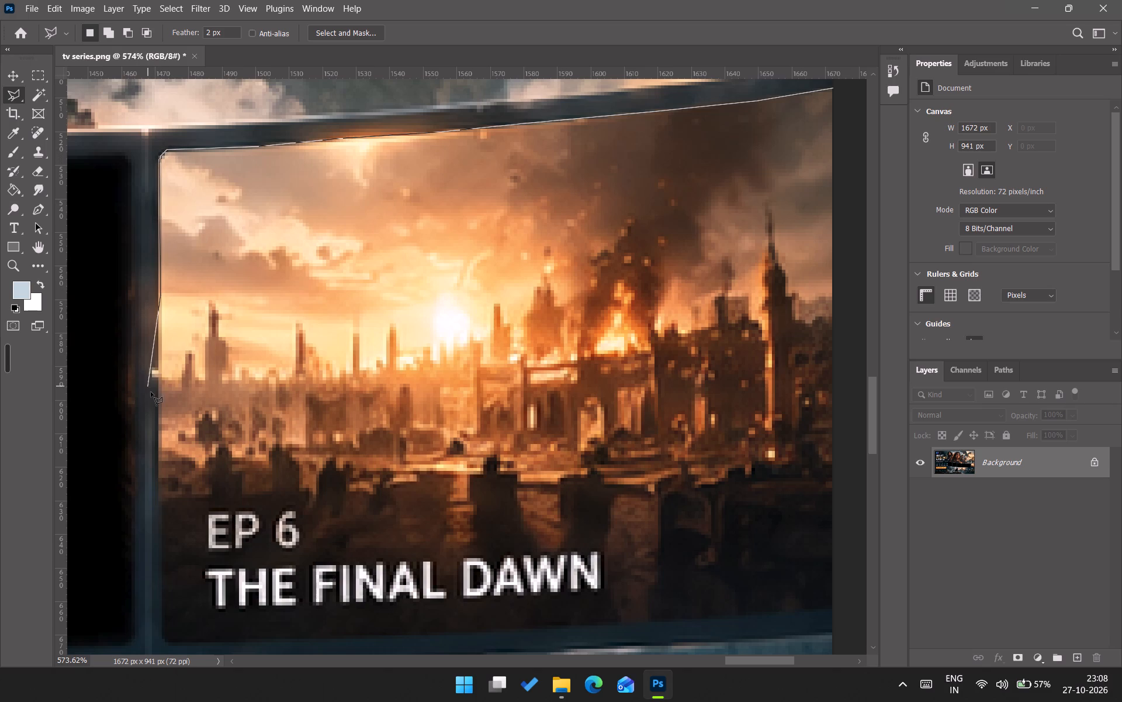
left_click(159, 401)
left_click(158, 507)
left_click(162, 603)
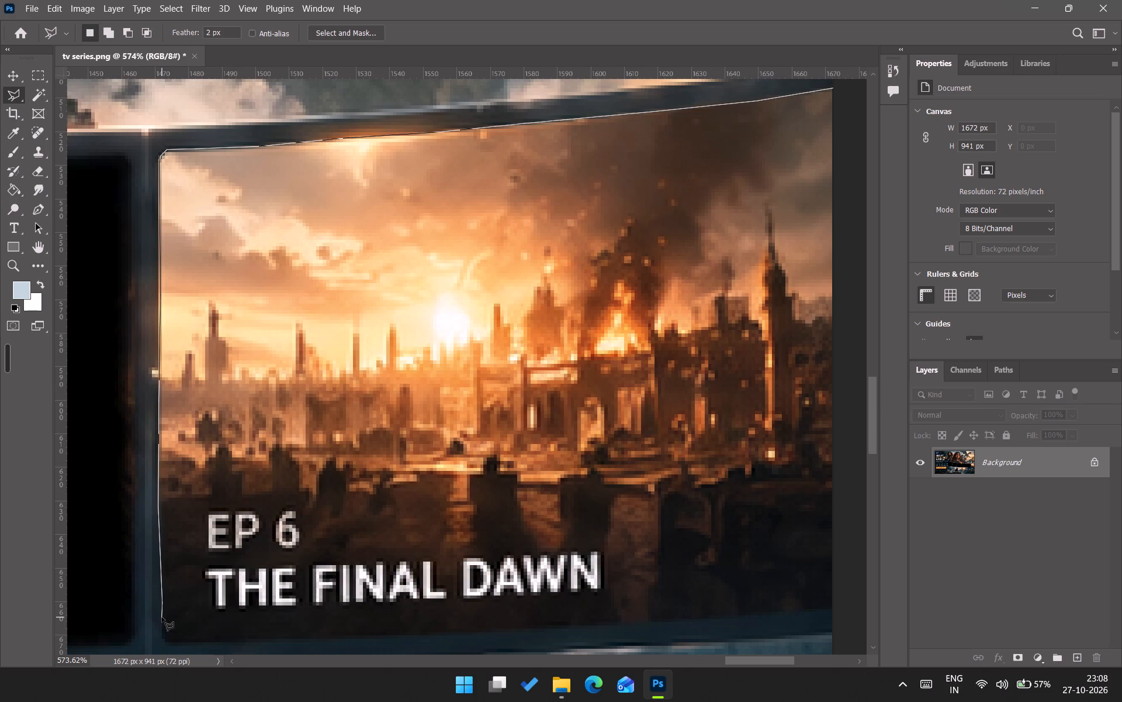
left_click(162, 636)
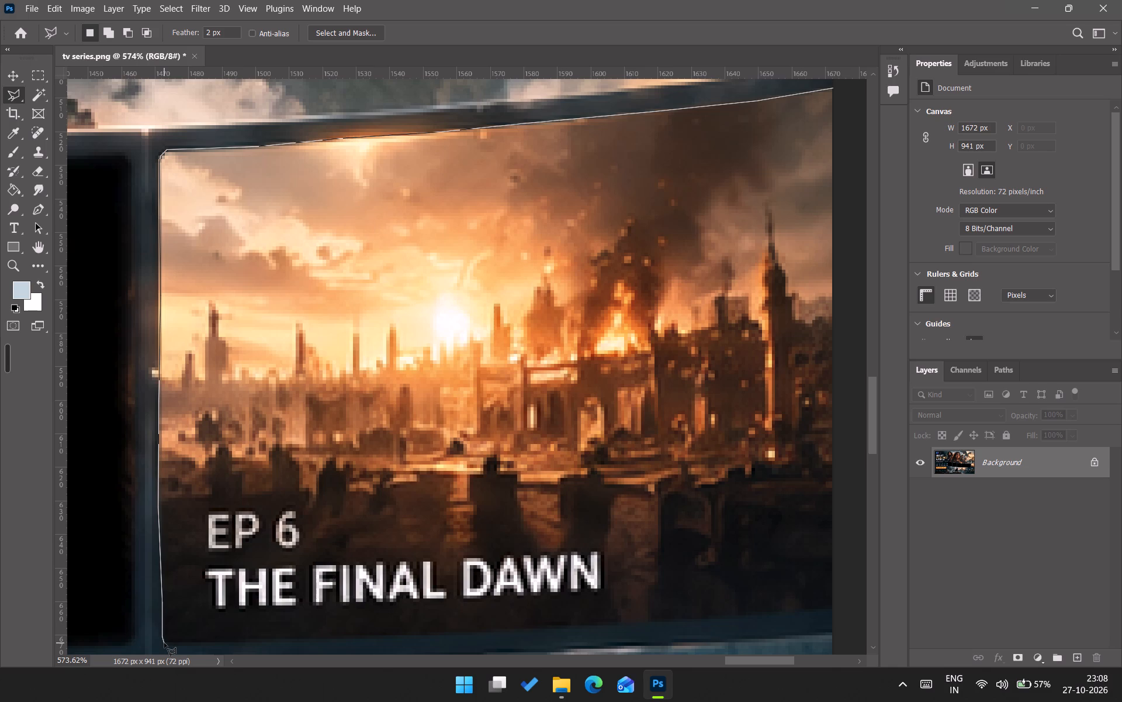
left_click(167, 643)
left_click(178, 642)
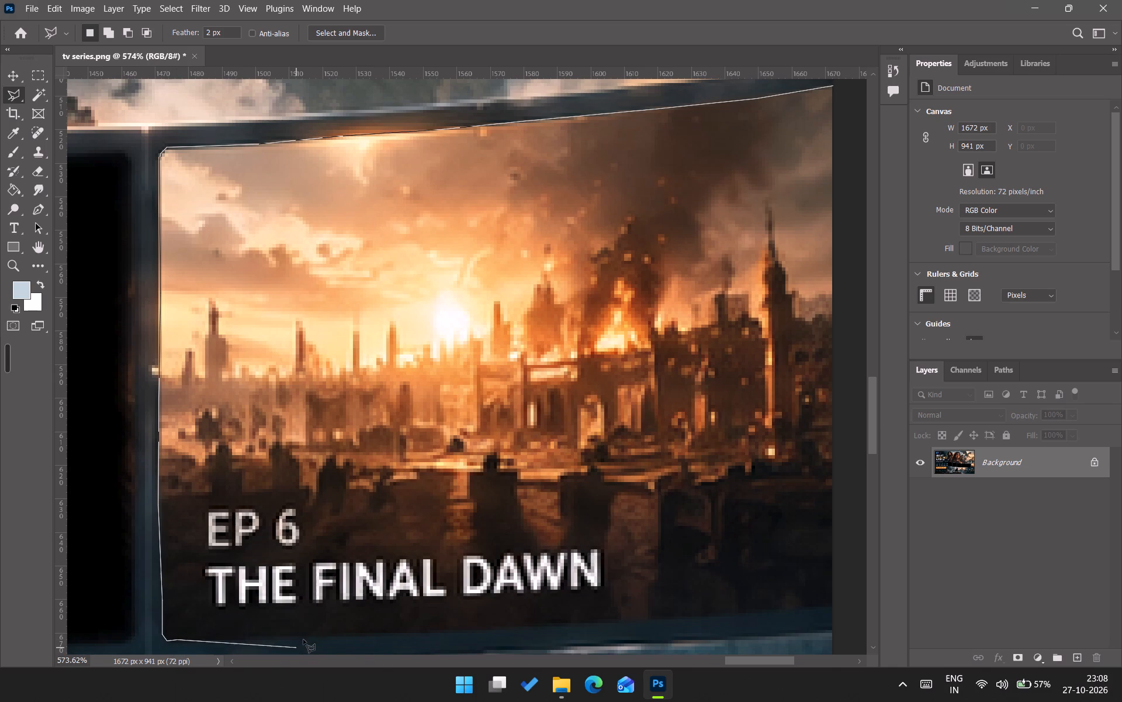
left_click(311, 638)
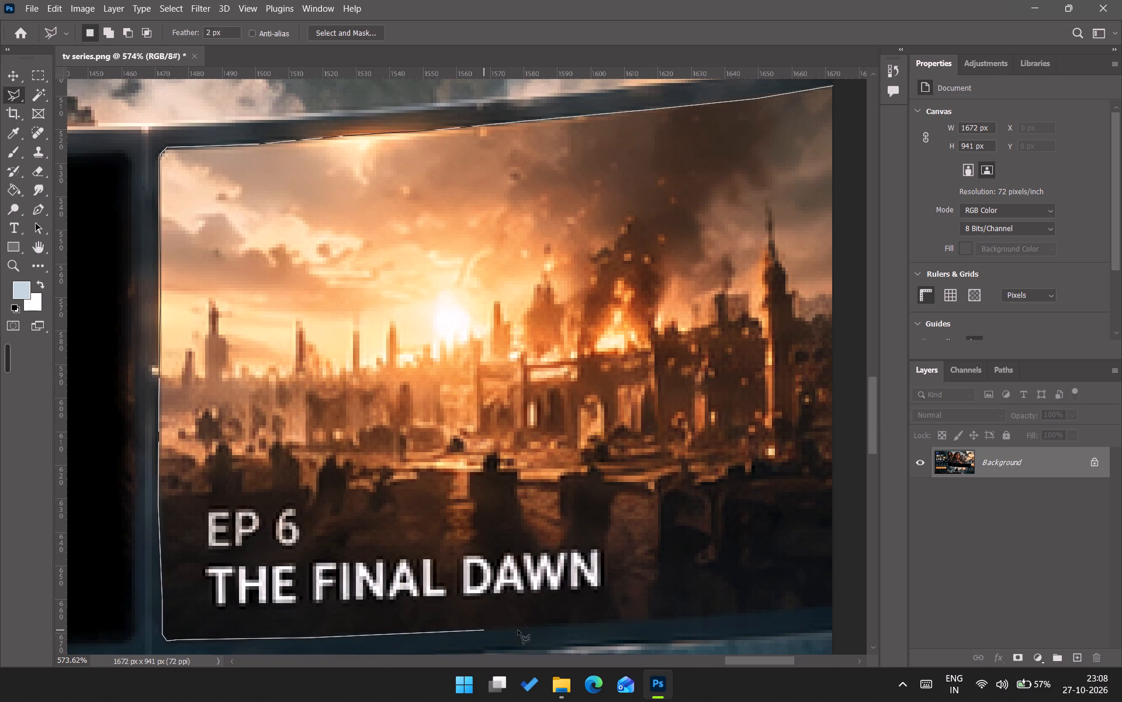
left_click(531, 627)
left_click(640, 621)
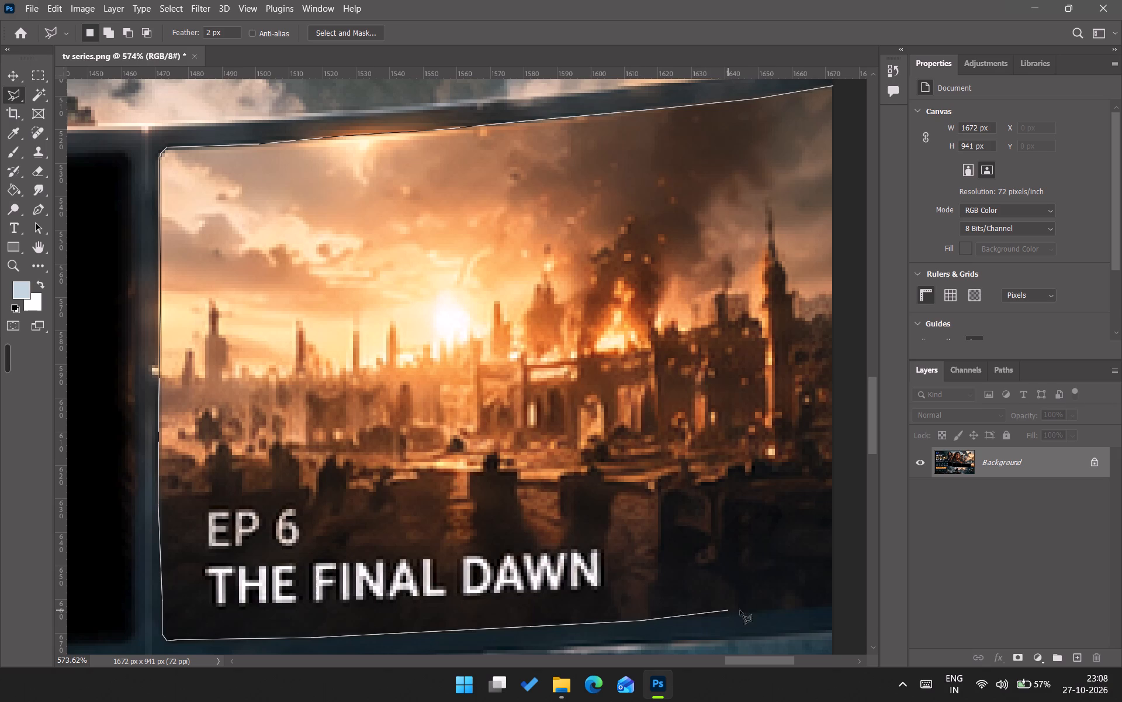
left_click(779, 612)
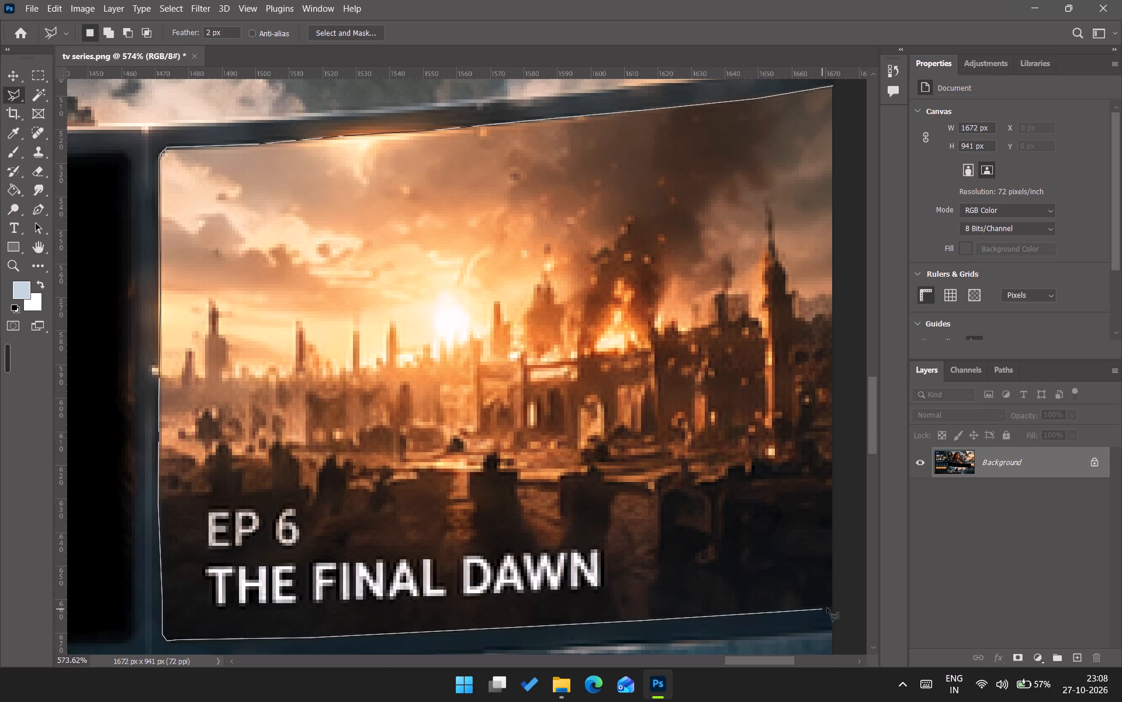
left_click(837, 609)
double_click(861, 455)
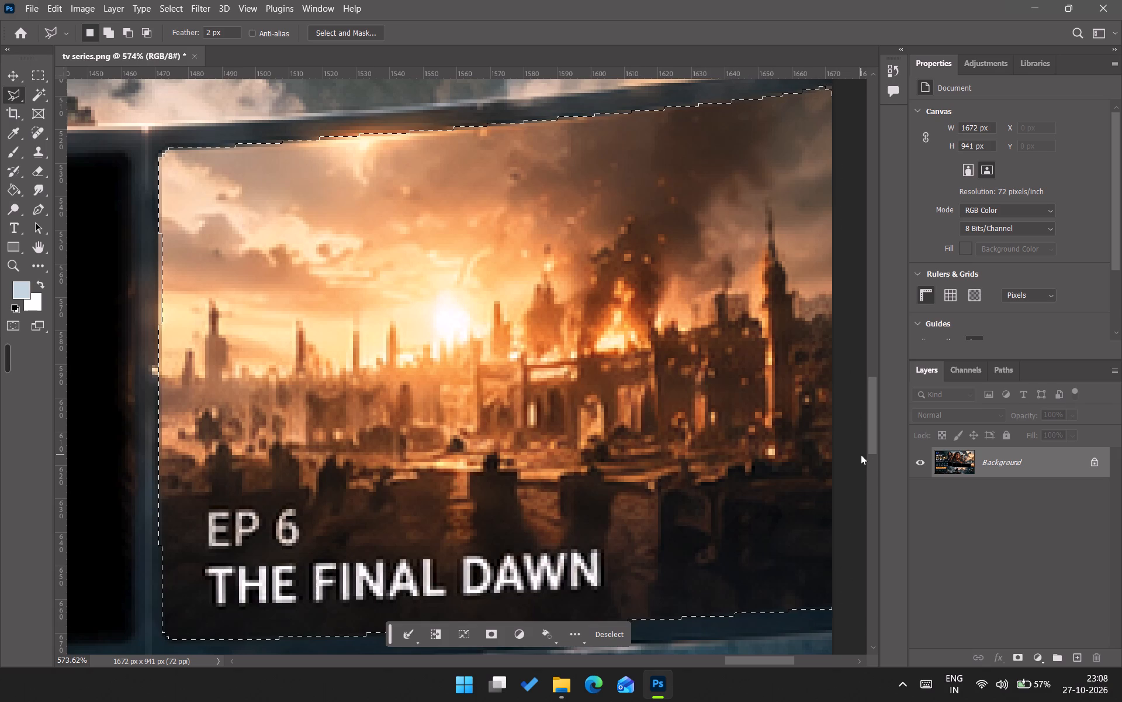
Copy the selected EP 6 panel and paste it into a new 206 x 175 px document based on the Clipboard preset.
key("ctrl+c")
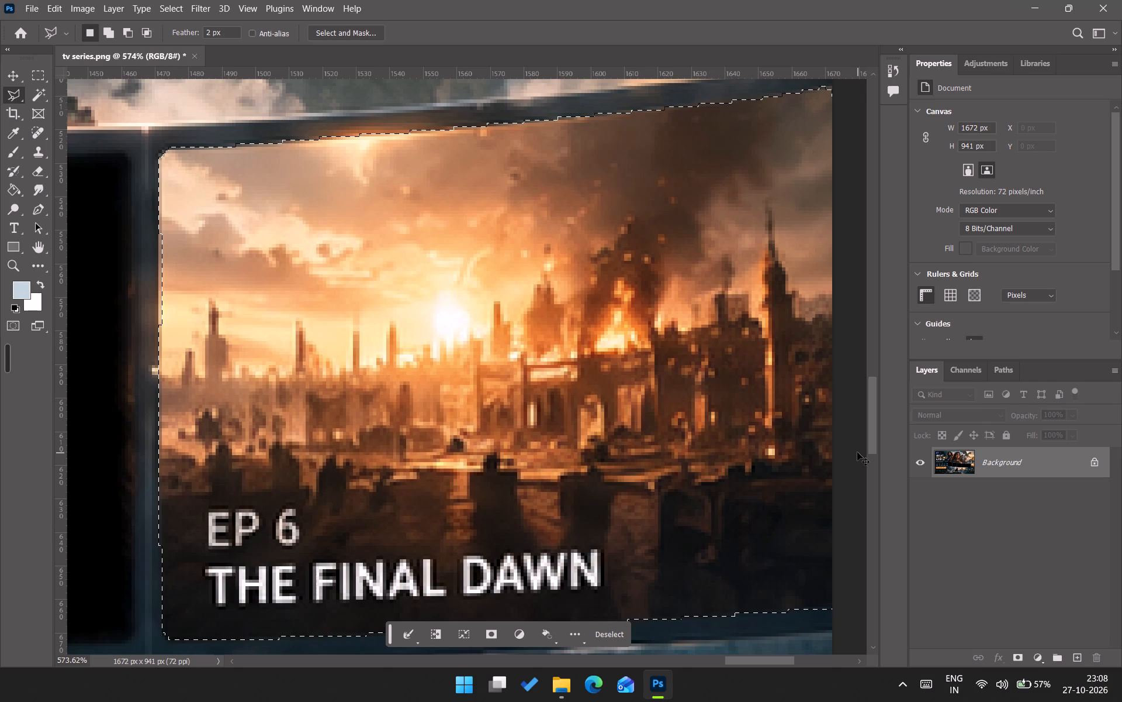
key("ctrl+n")
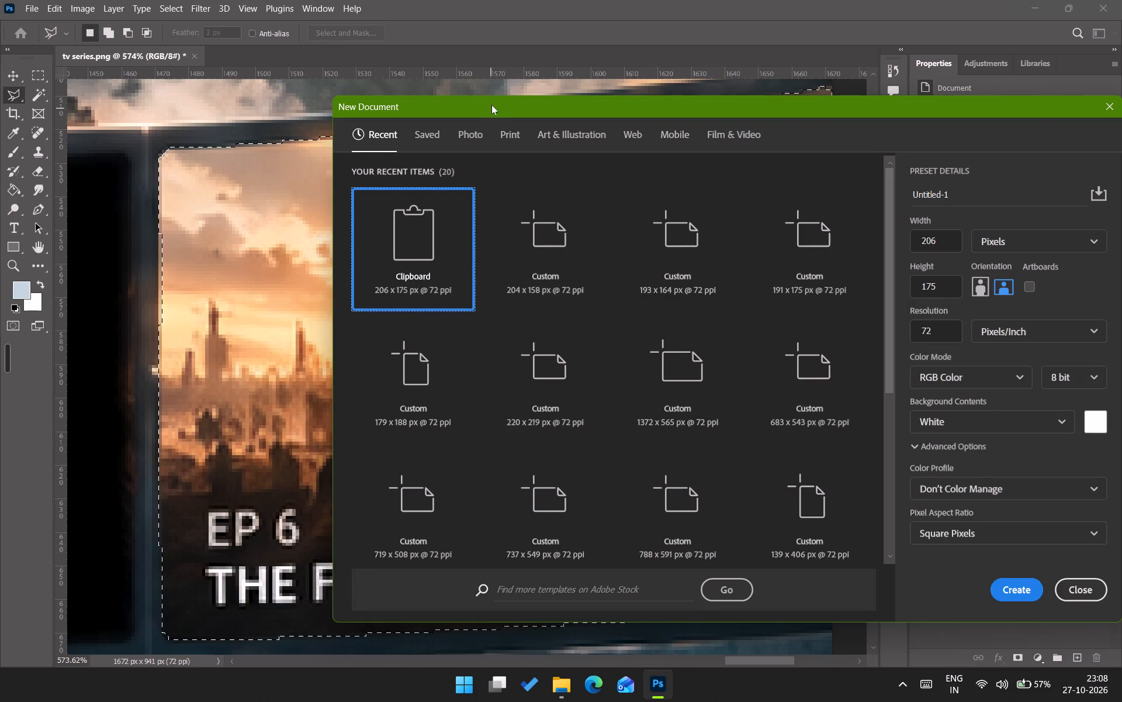
left_click_drag(491, 105, 387, 84)
double_click(328, 256)
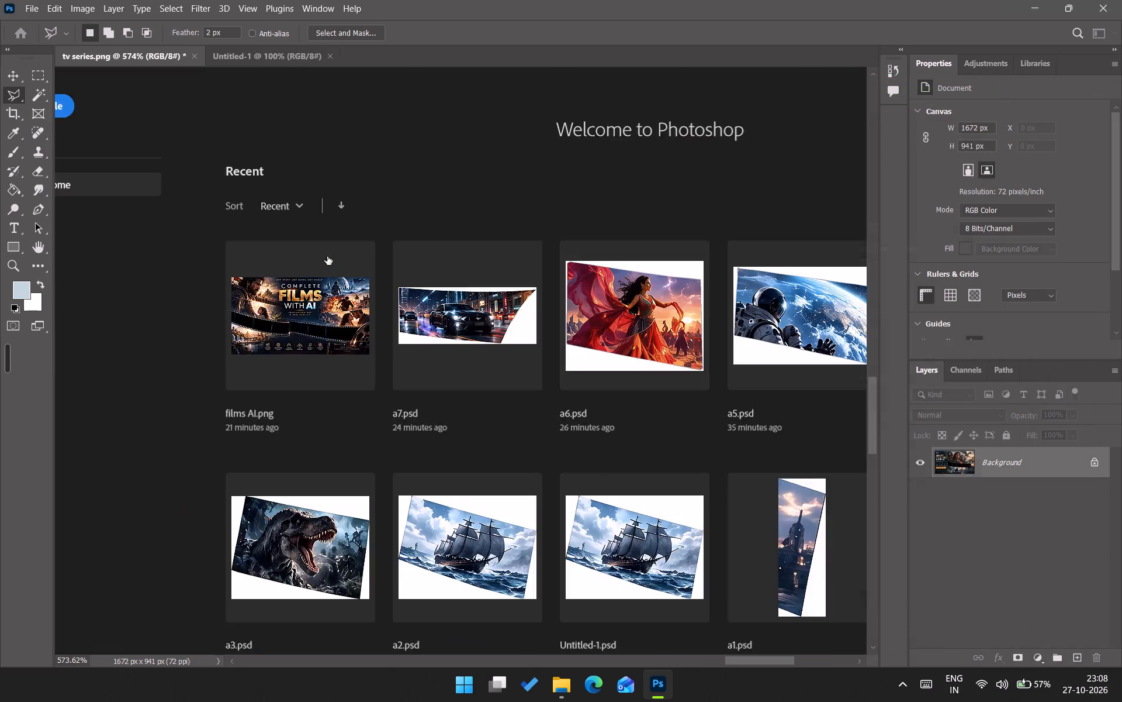
key("ctrl+v")
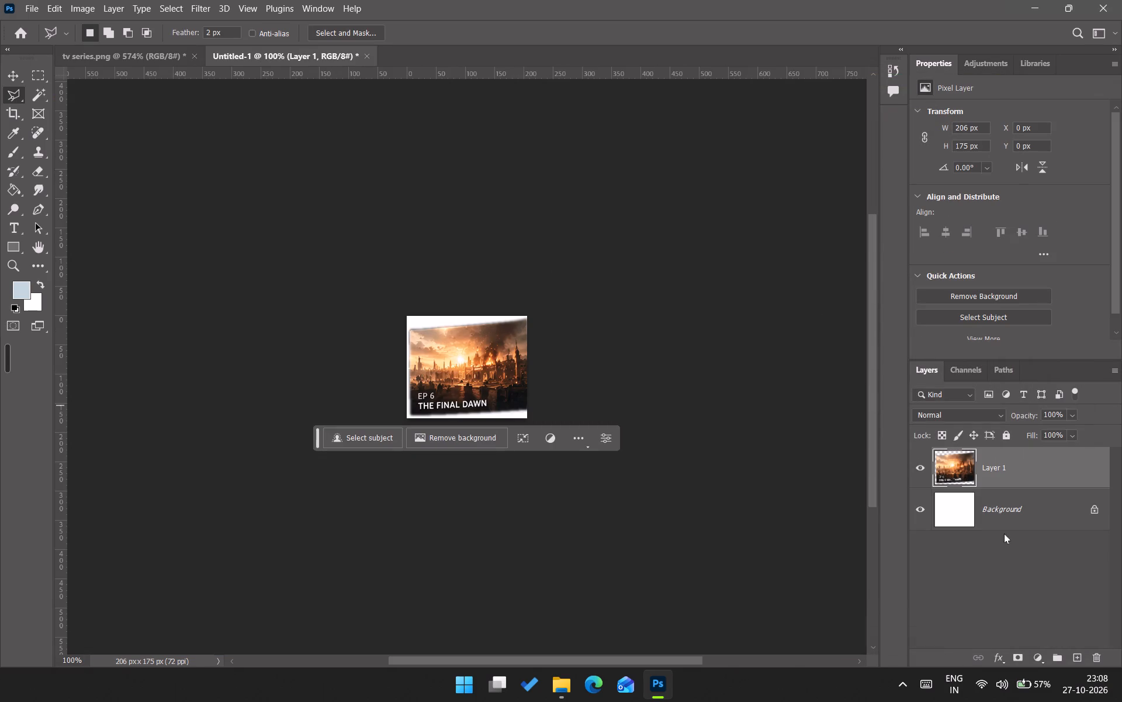
Delete the white Background layer so only the EP 6 panel remains on transparency.
left_click(1011, 524)
left_click(1099, 654)
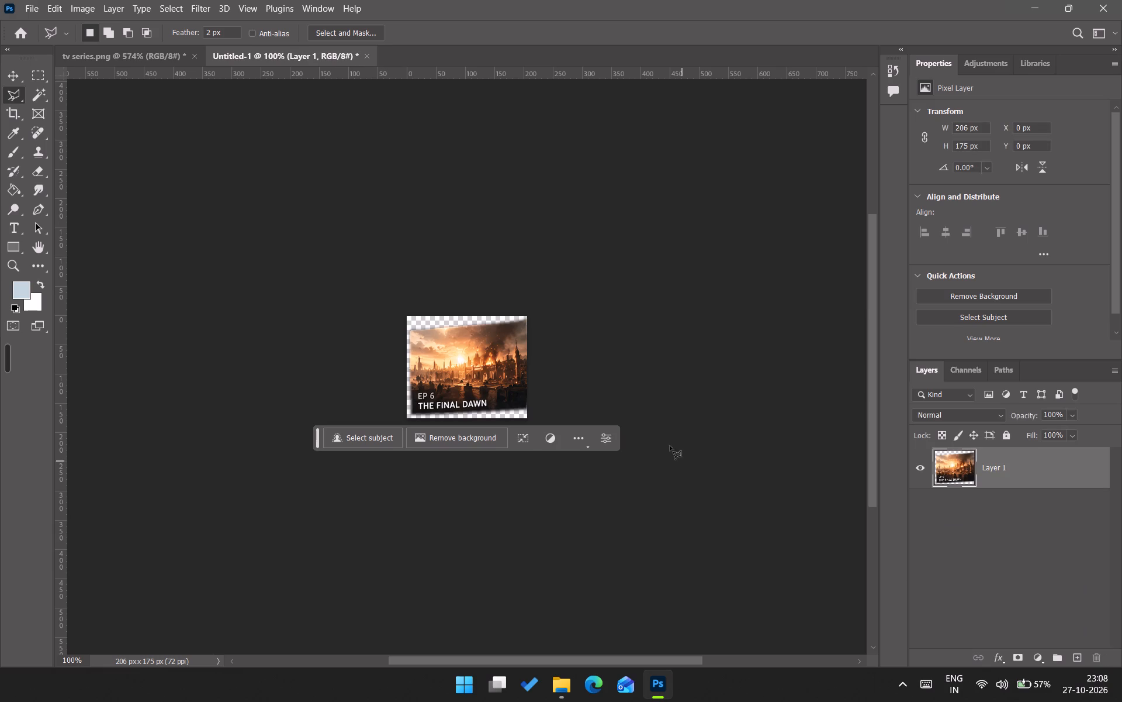
Save the EP 6 panel document as the PSD file b6 in the raw folder.
key("ctrl+s")
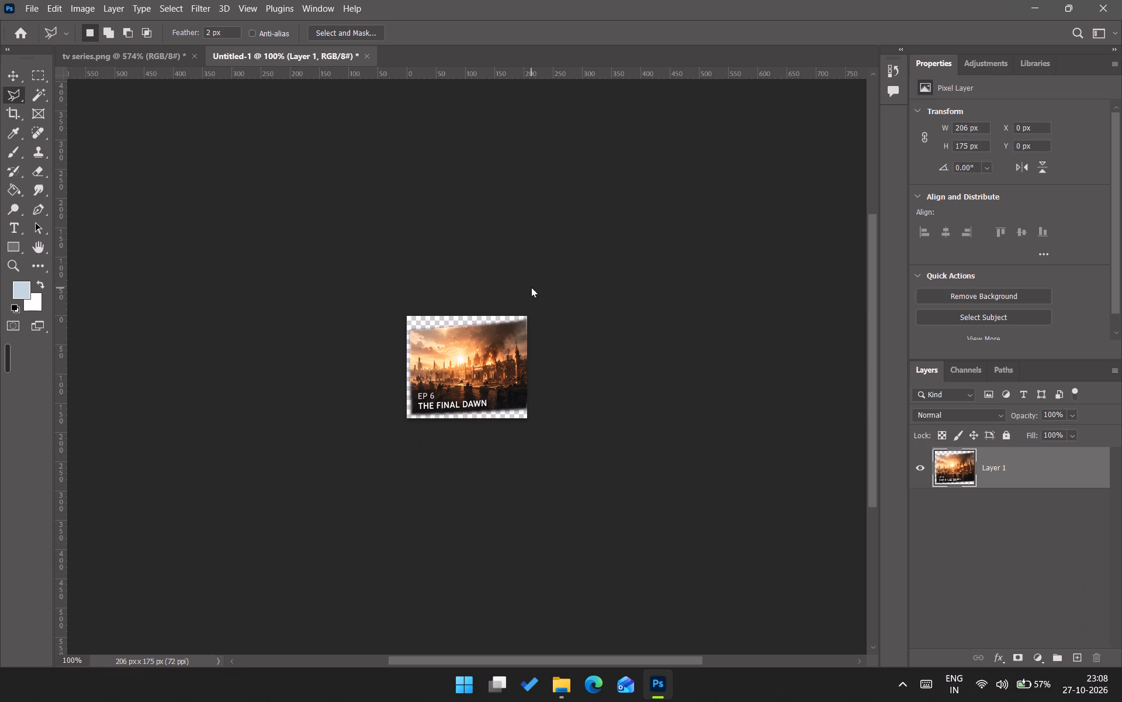
key("b")
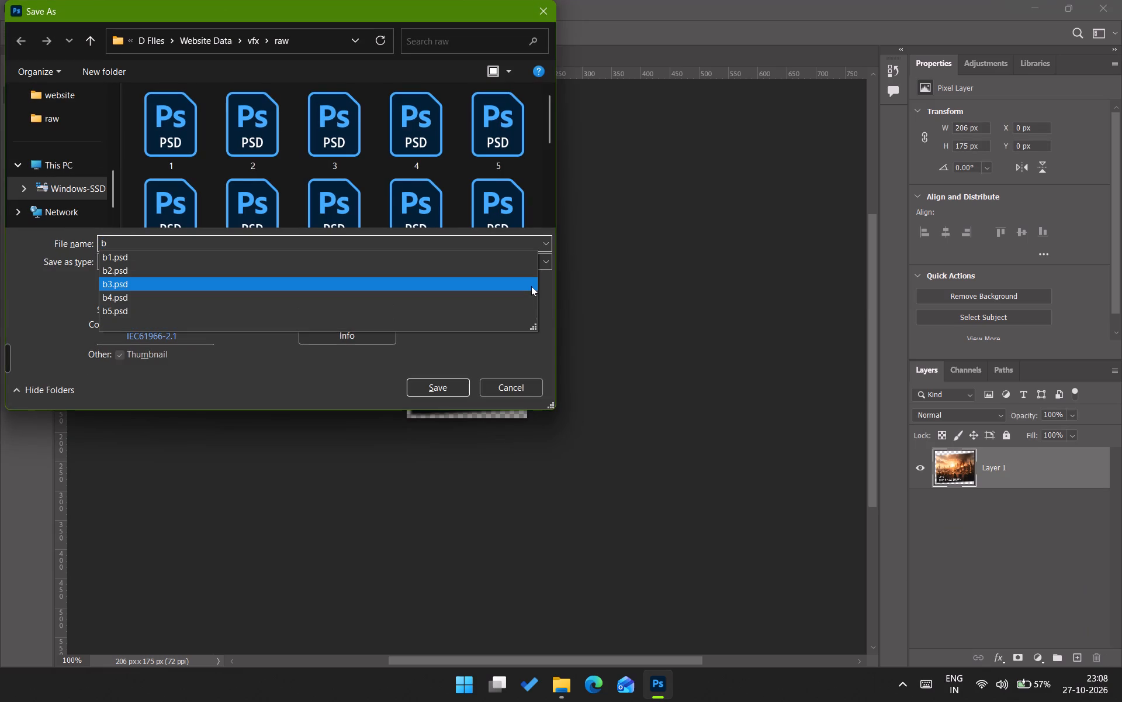
key("6")
key("Return")
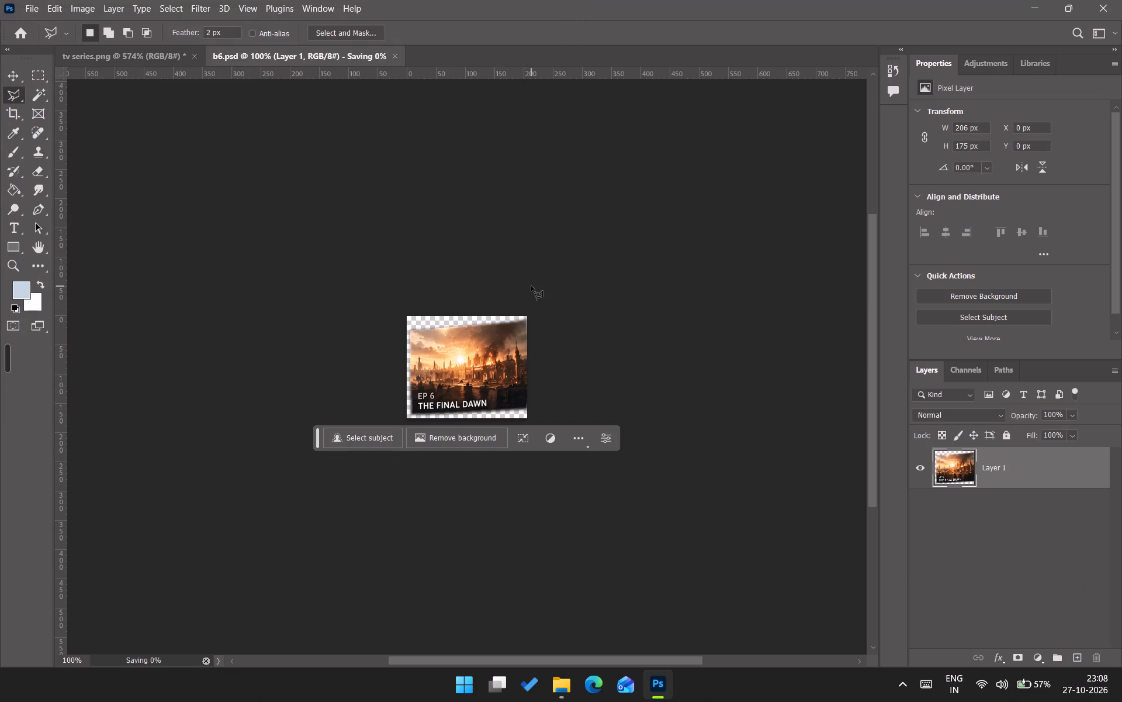
key("ctrl+s")
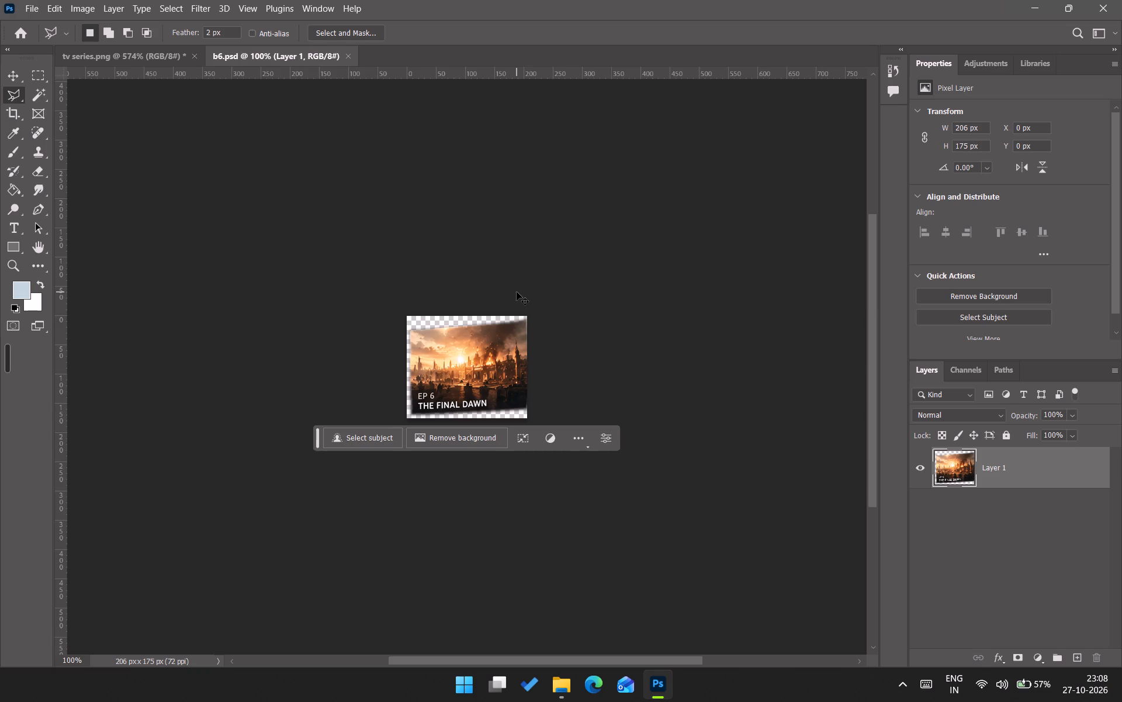
Close the b6 document, fill the selected EP 6 panel area in the tv series banner with black, and deselect it.
key("ctrl+w")
scroll(319, 221, "down", 2, "alt")
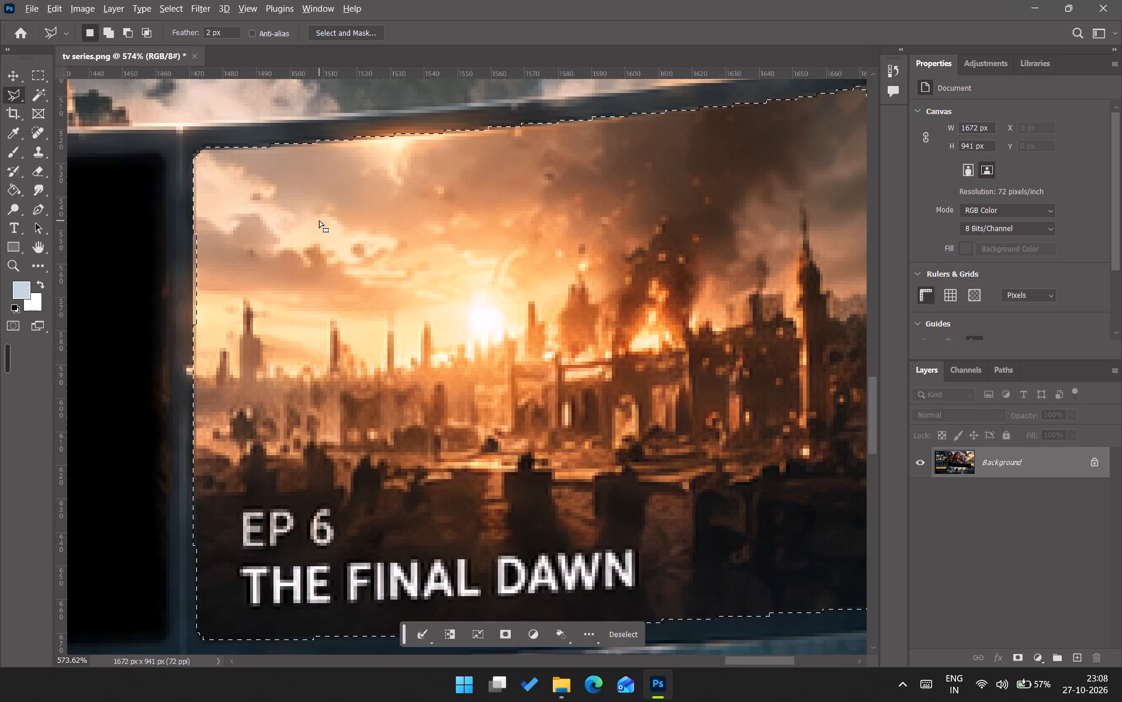
scroll(319, 221, "down", 1, "alt")
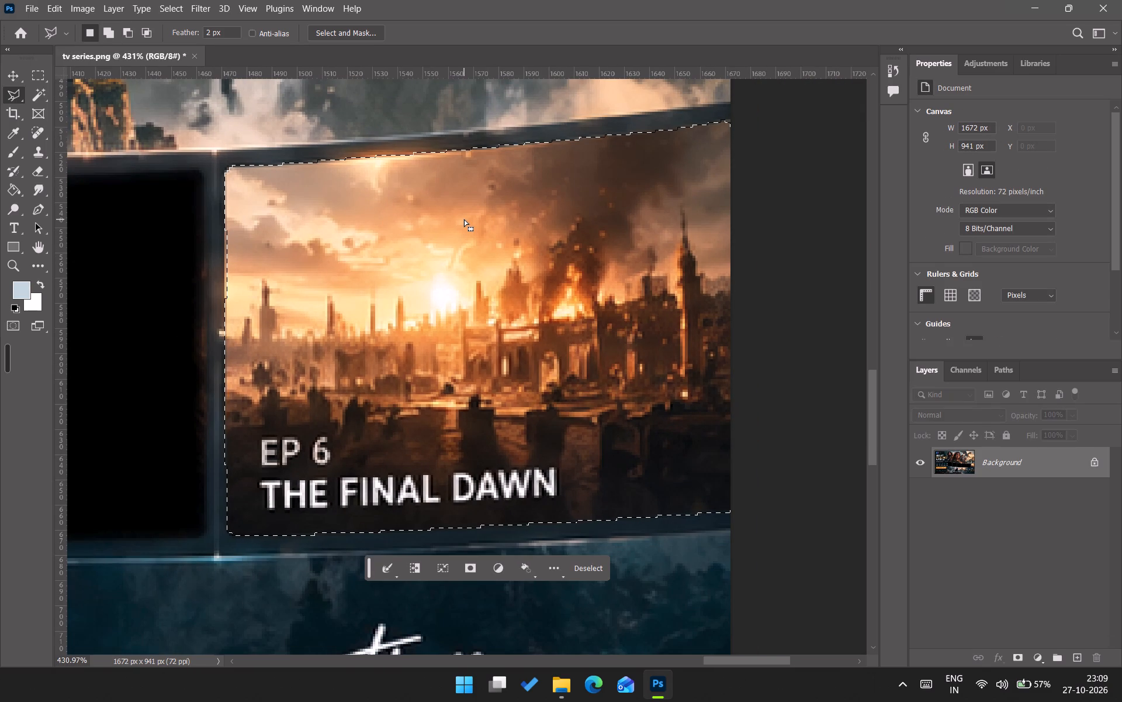
key("Delete")
key("BackSpace")
left_click(654, 163)
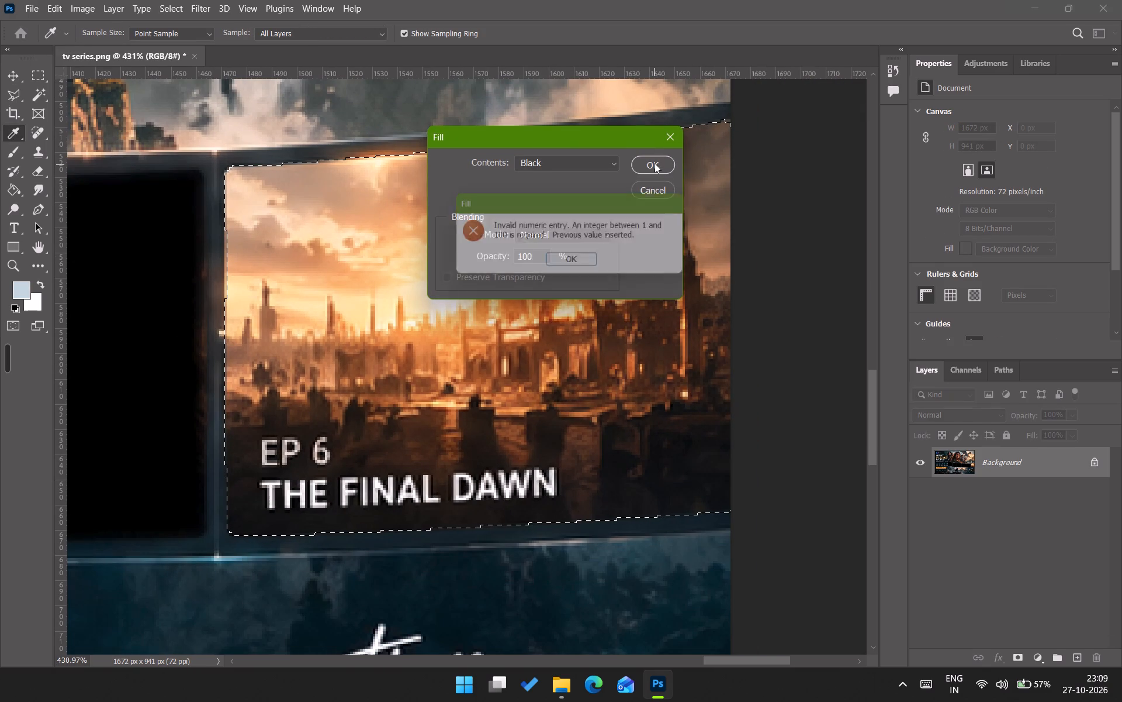
key("grave")
key("Escape")
left_click(654, 163)
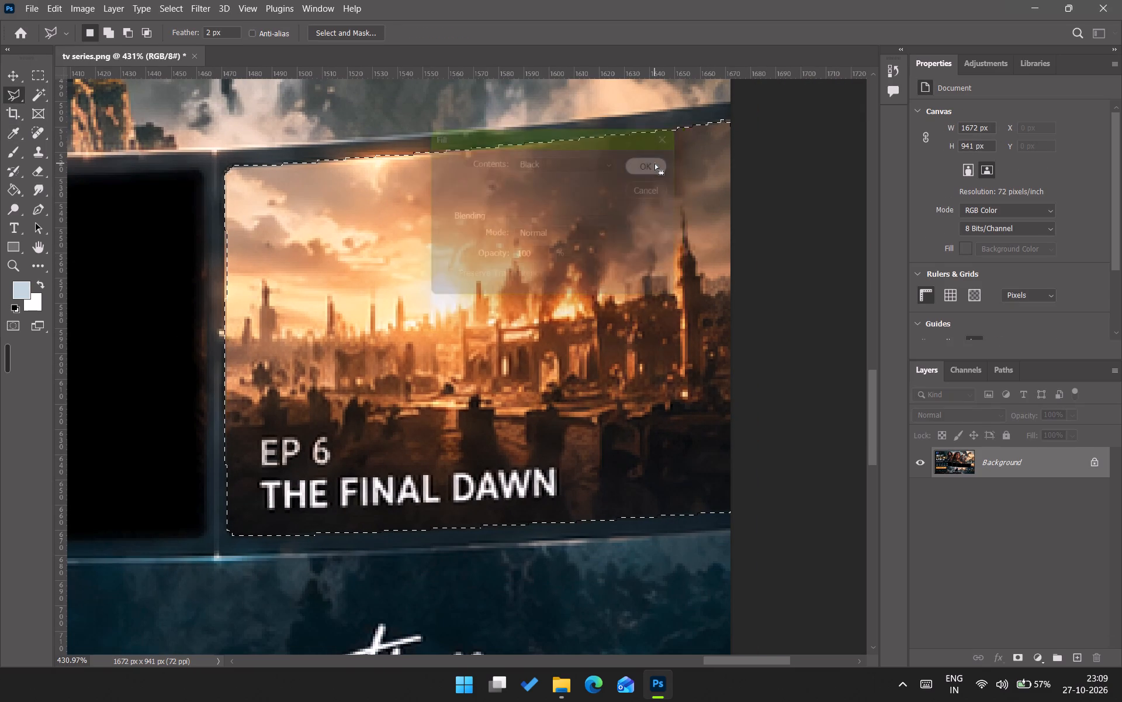
key("ctrl+d")
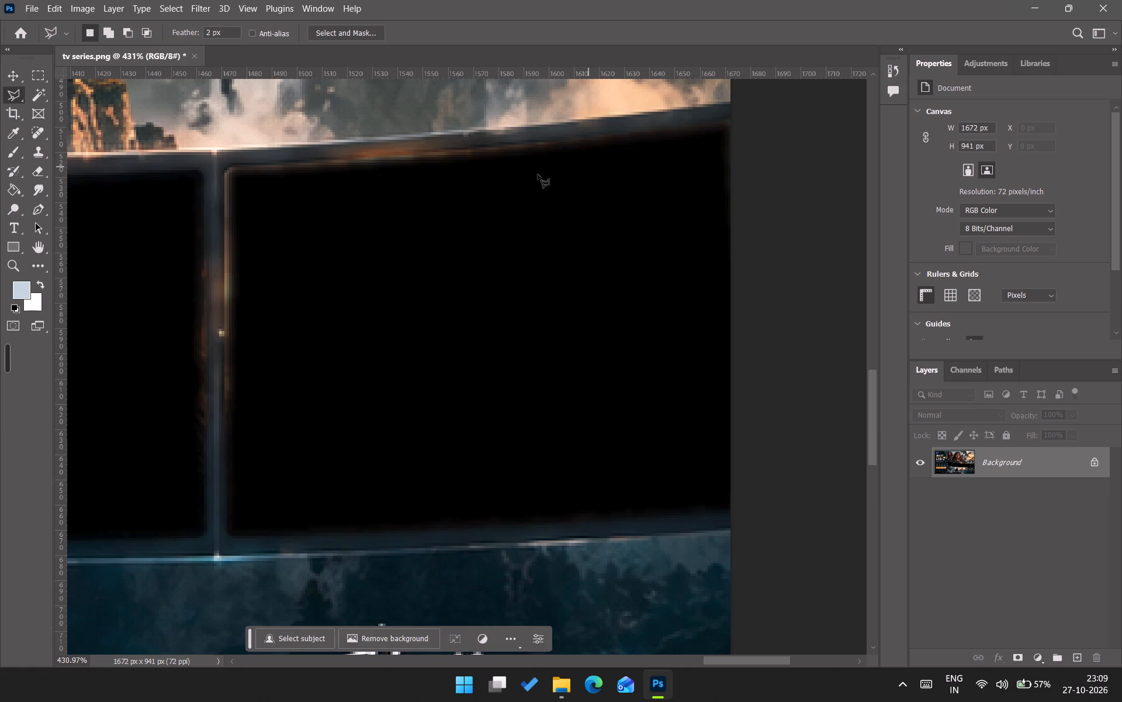
Clone Stamp clean dark frame texture over the orange glow along the upper frame edge of the blacked-out EP 6 panel.
scroll(404, 154, "up", 8, "alt")
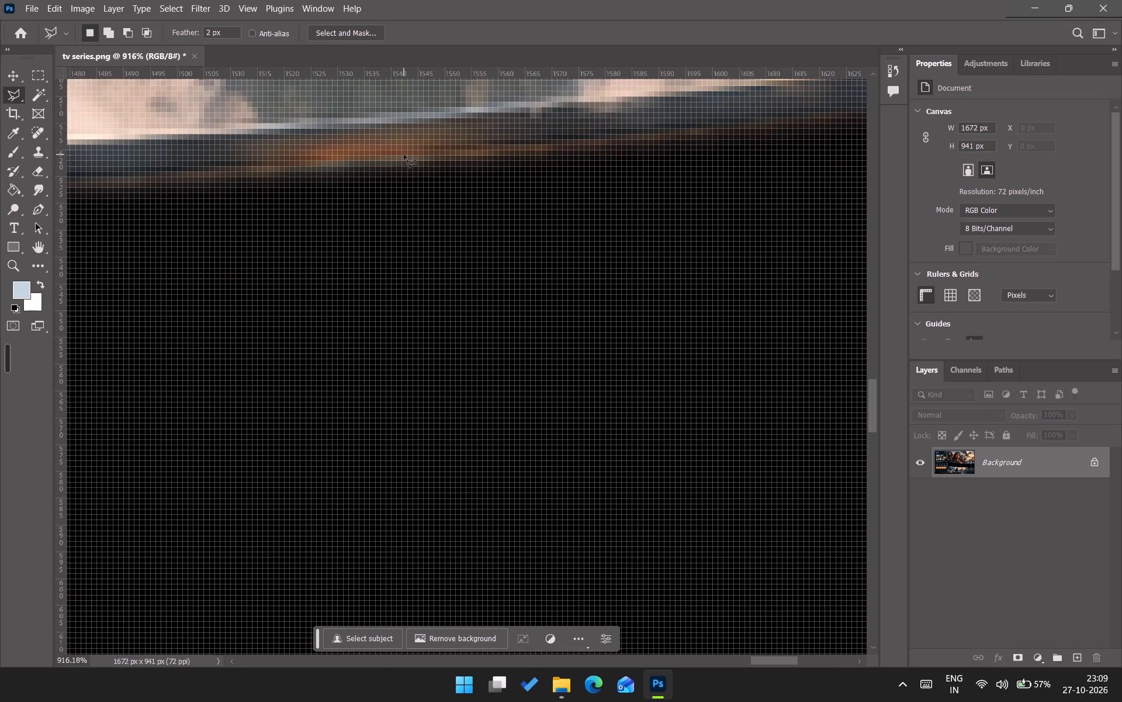
scroll(273, 150, "down", 4, "alt")
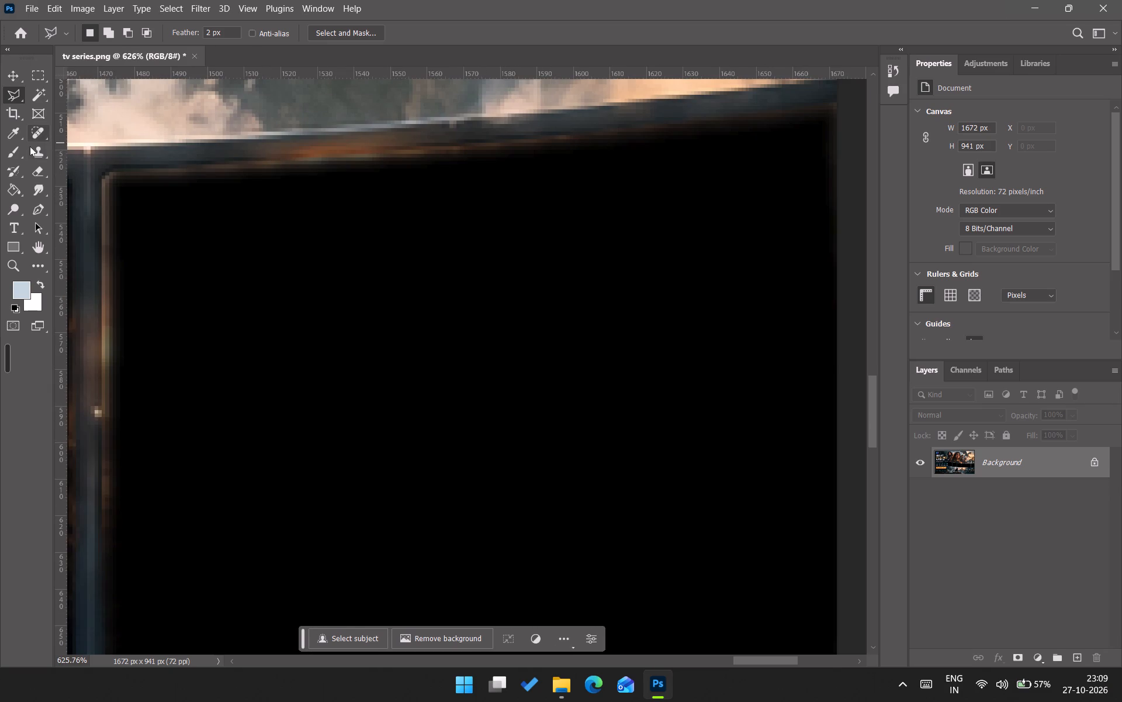
left_click(37, 155)
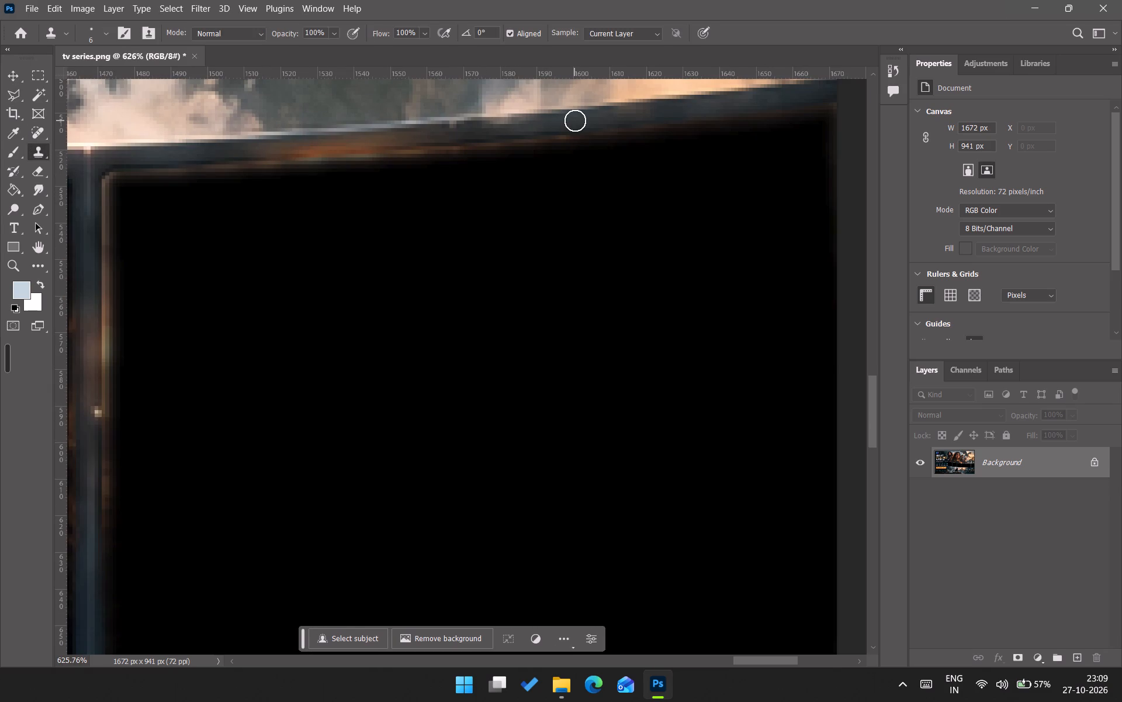
left_click(575, 121, "alt")
left_click_drag(437, 137, 425, 137)
left_click_drag(425, 137, 421, 138)
left_click(497, 131, "alt")
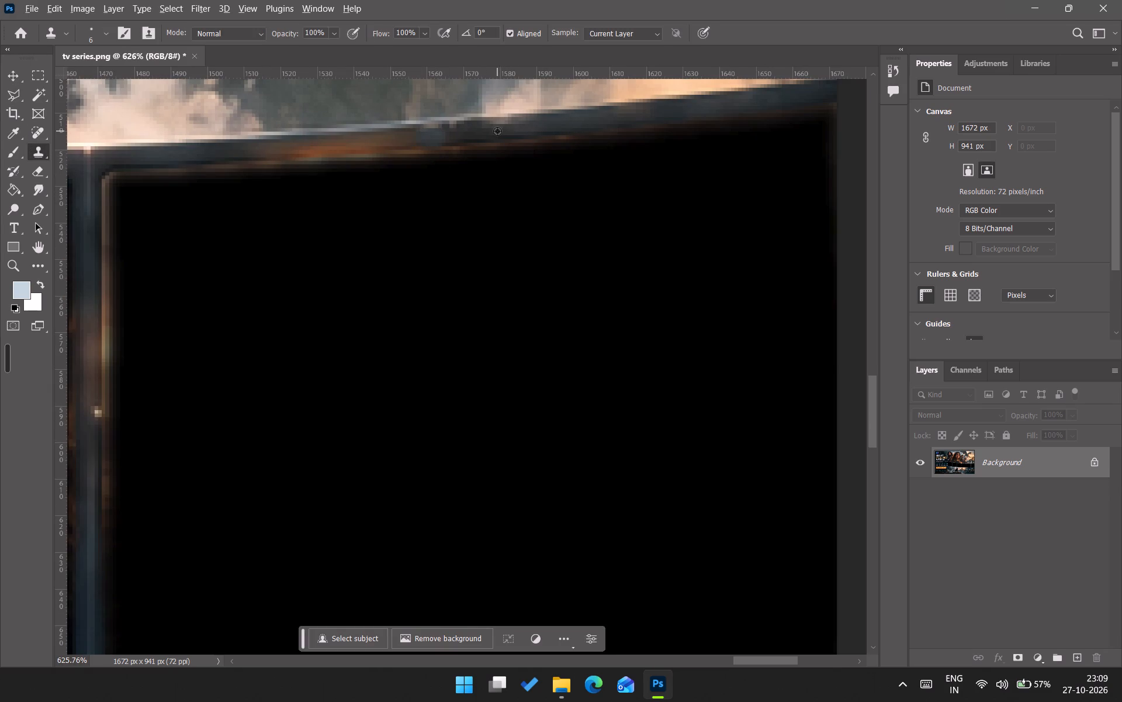
double_click(442, 134)
double_click(435, 137)
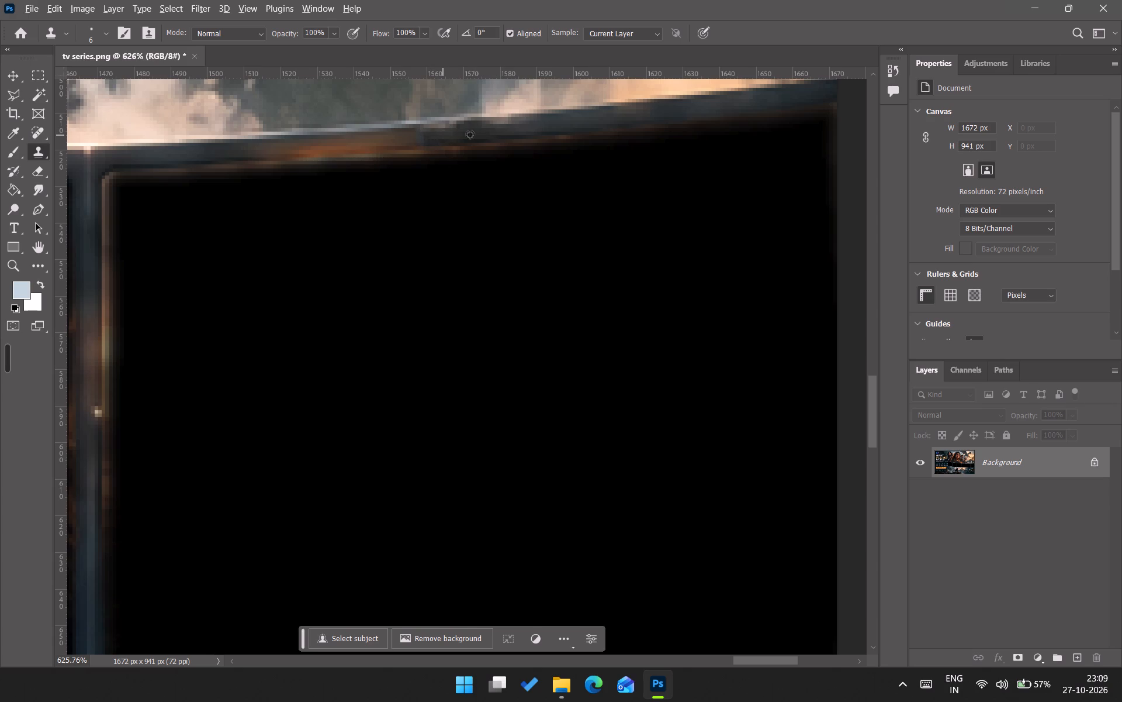
left_click(473, 134, "alt")
left_click(434, 136)
double_click(415, 139)
left_click(406, 139)
left_click(476, 135, "alt")
left_click_drag(399, 140, 373, 144)
left_click(459, 133, "alt")
left_click_drag(388, 140, 342, 145)
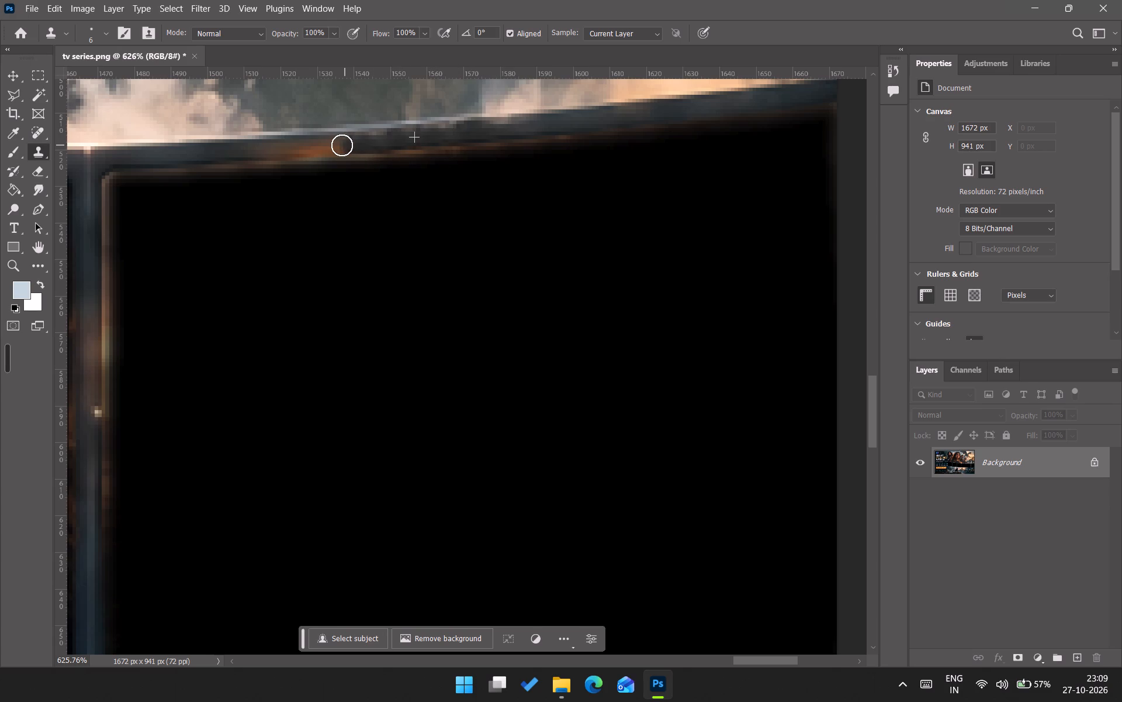
left_click_drag(342, 145, 324, 147)
left_click(462, 135, "alt")
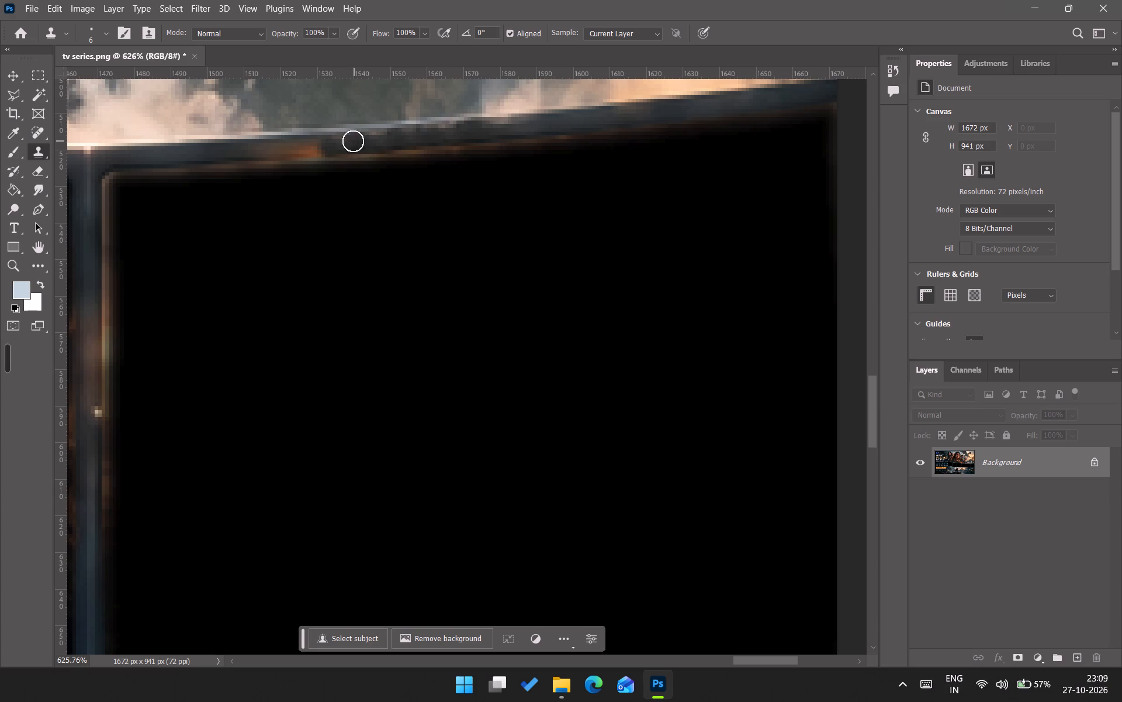
left_click_drag(323, 146, 249, 150)
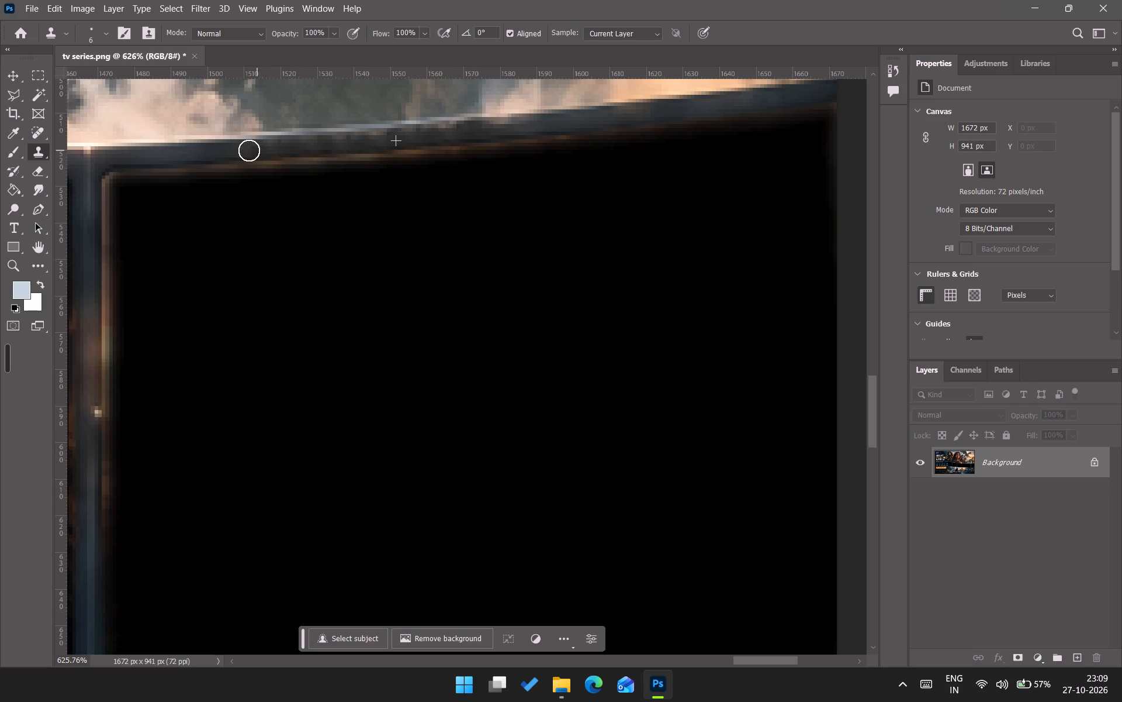
left_click_drag(249, 150, 240, 151)
Reduce the Clone Stamp brush to 4 px and cover the bright spot on the divider between the last two panels.
scroll(181, 184, "down", 8, "alt")
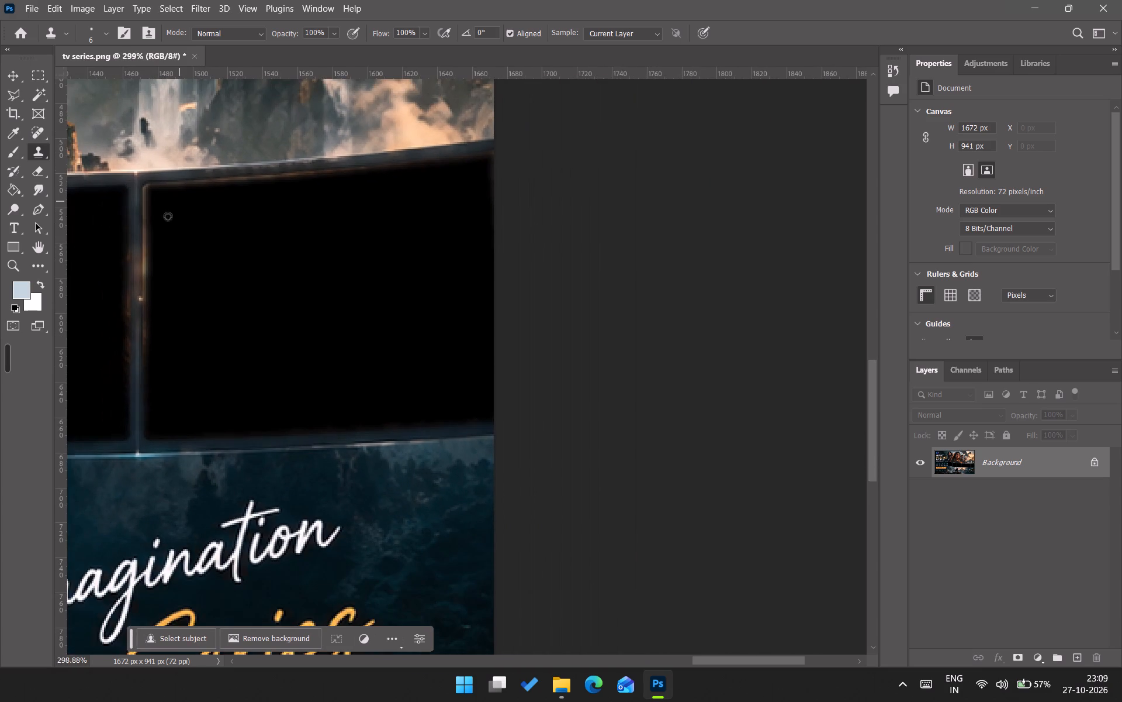
scroll(151, 201, "down", 5, "alt")
scroll(105, 273, "down", 4, "alt")
scroll(101, 287, "up", 4, "alt")
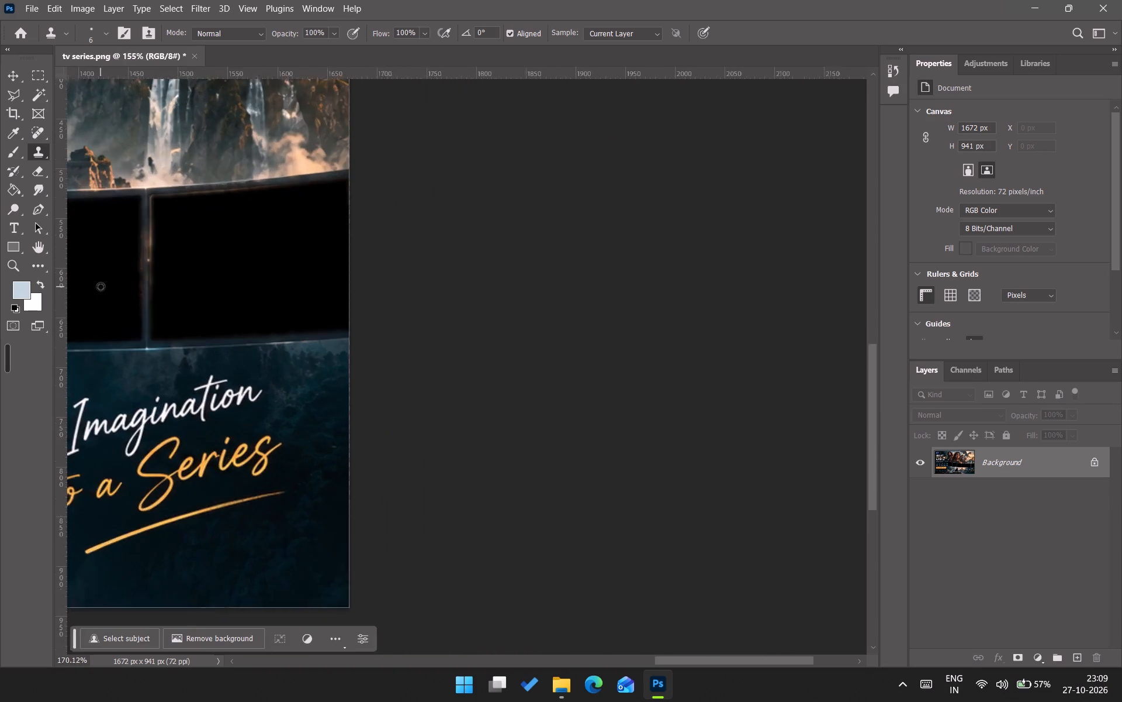
scroll(101, 287, "up", 19, "alt")
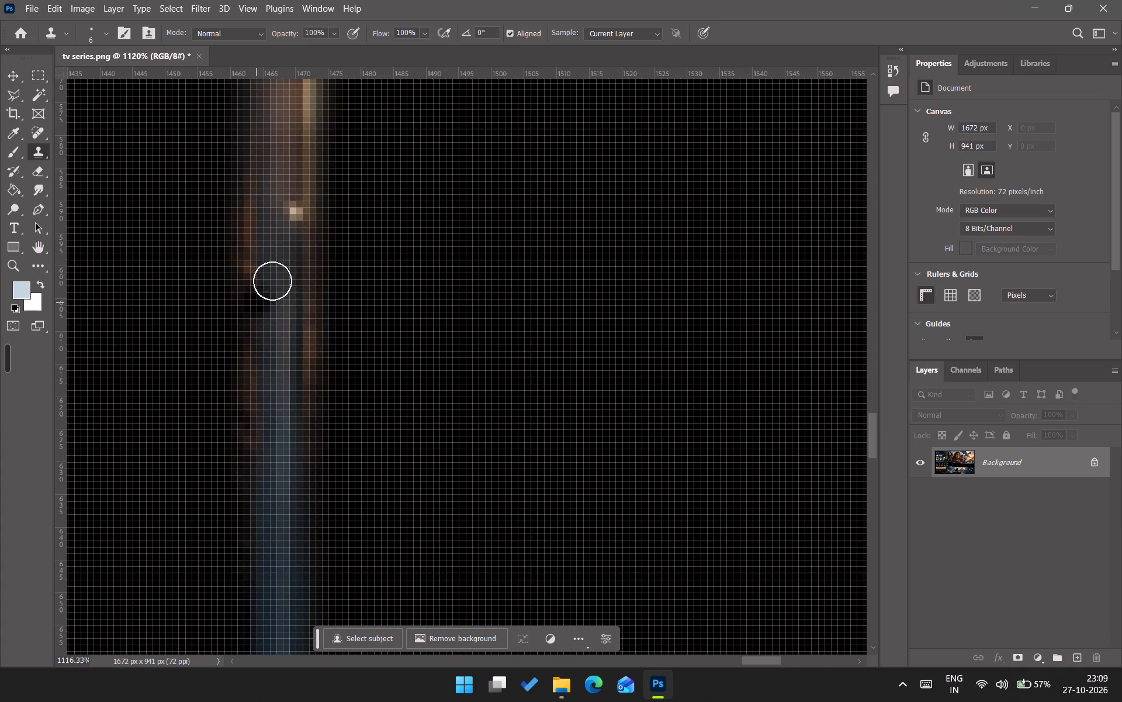
type("[[")
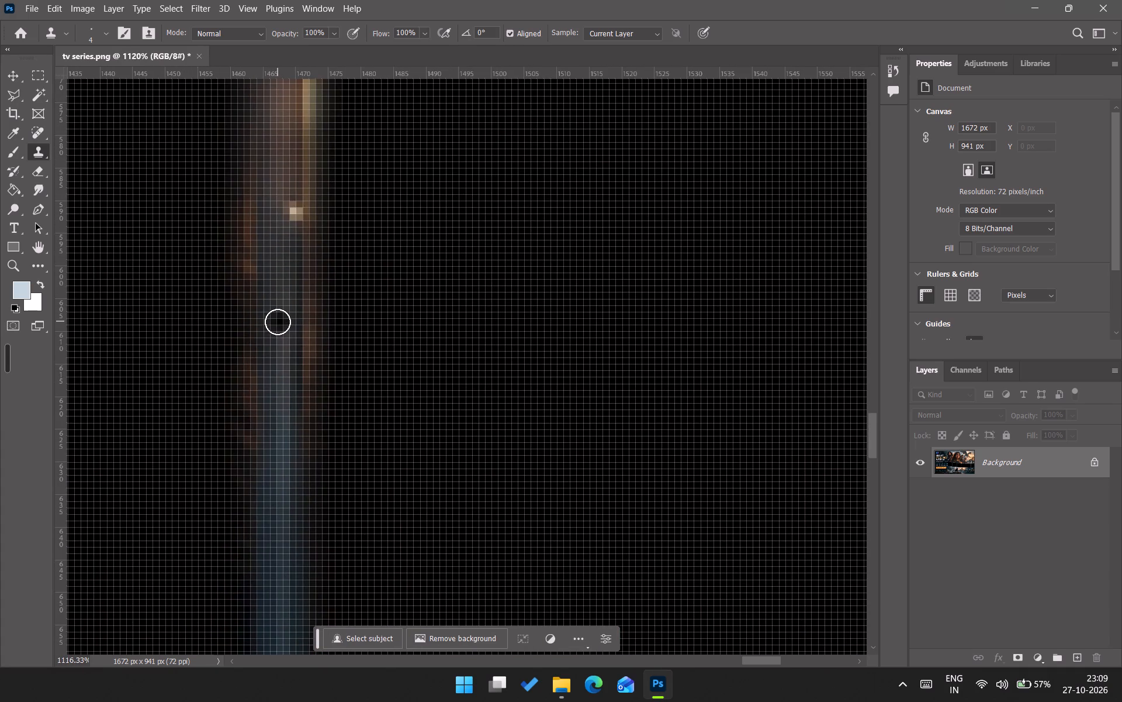
left_click(278, 322, "alt")
left_click_drag(290, 234, 291, 197)
left_click_drag(291, 197, 292, 183)
Clone the bluish divider texture upward over the orange tint along the middle of the divider between the last two panels.
scroll(282, 160, "down", 10, "alt")
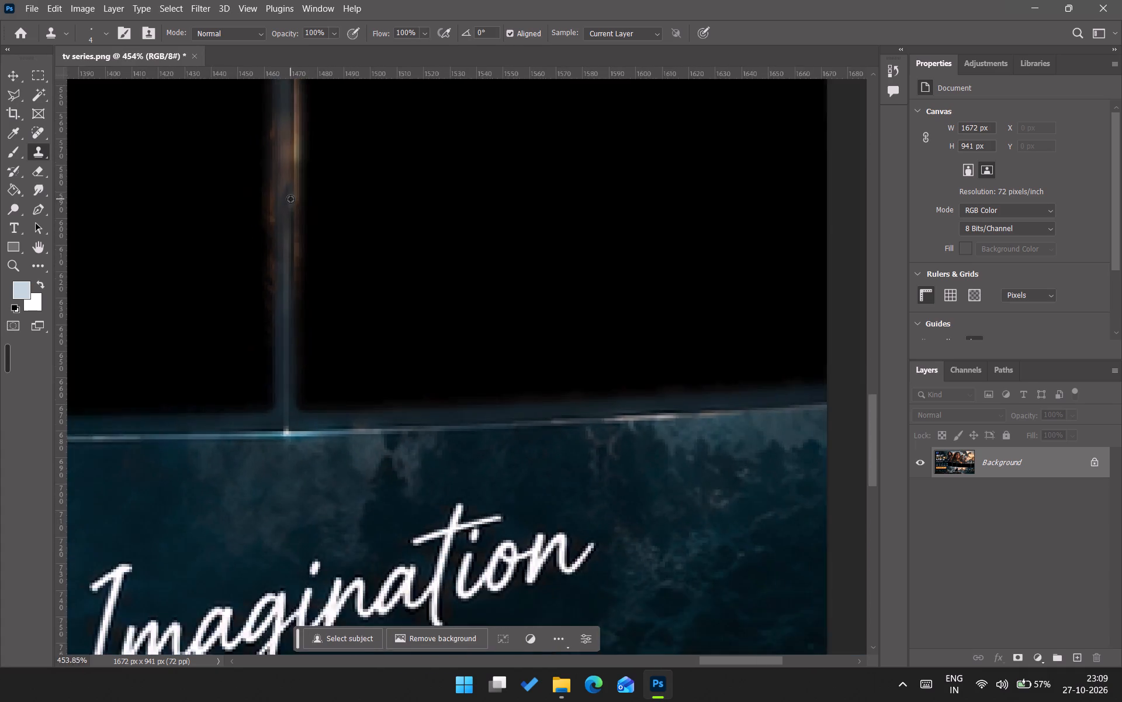
scroll(290, 199, "down", 6, "alt")
scroll(290, 199, "up", 10, "alt")
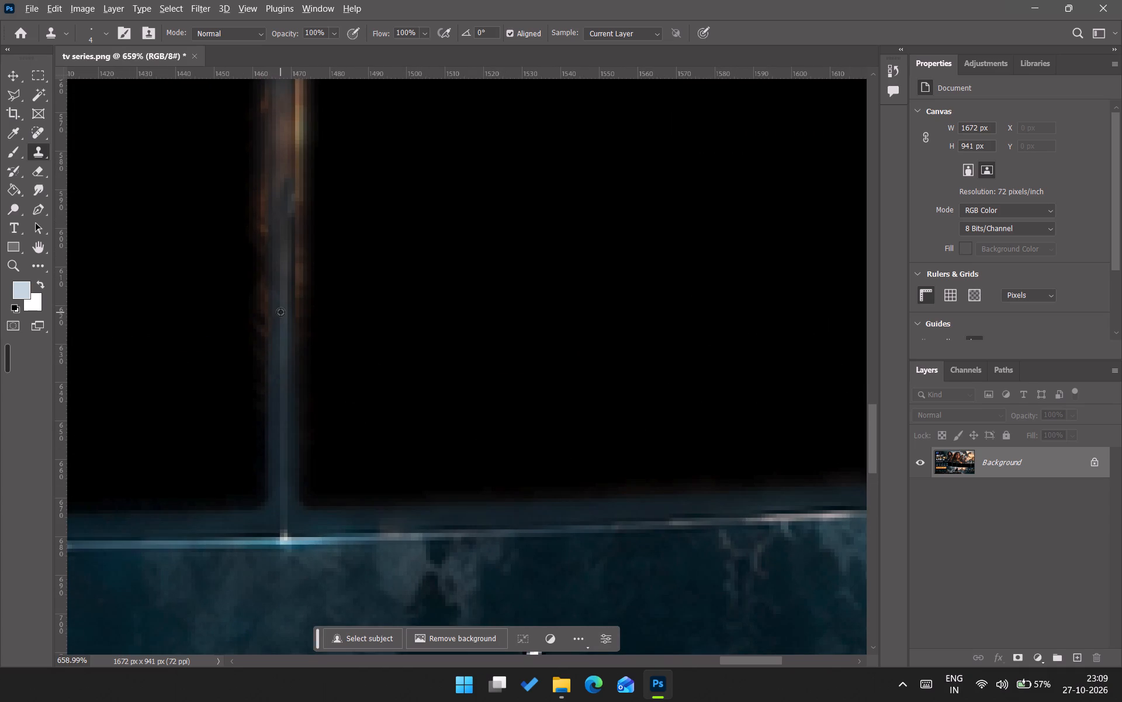
left_click(283, 304, "alt")
left_click_drag(283, 190, 286, 106)
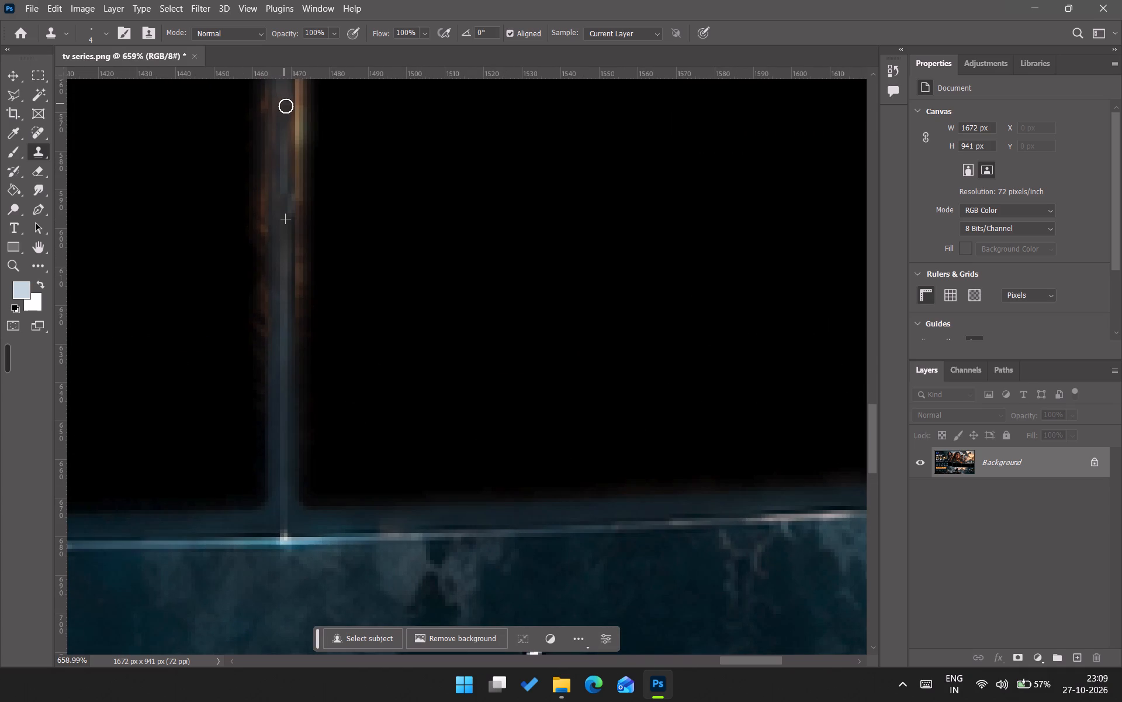
left_click_drag(286, 106, 277, 250)
With the Polygonal Lasso, trace the orange BRING YOUR SERIES TO LIFE button's right edge, bottom edge and both lower rounded corners.
scroll(277, 230, "down", 11, "alt")
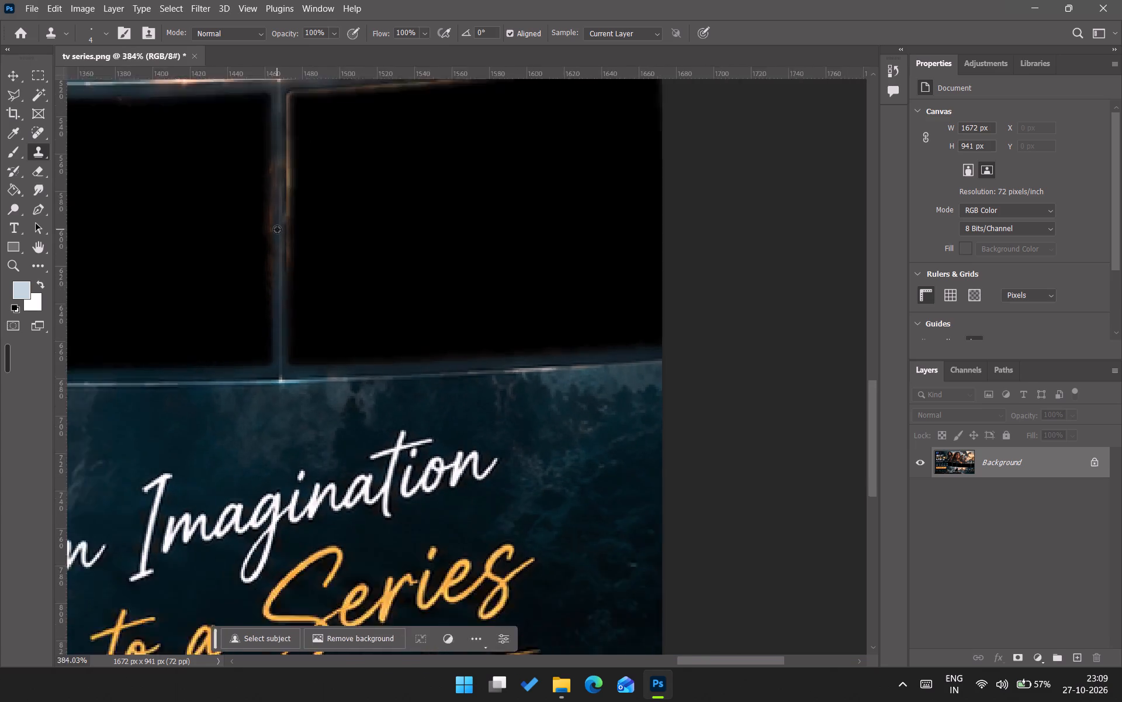
scroll(277, 229, "down", 11, "alt")
scroll(127, 254, "down", 5, "alt")
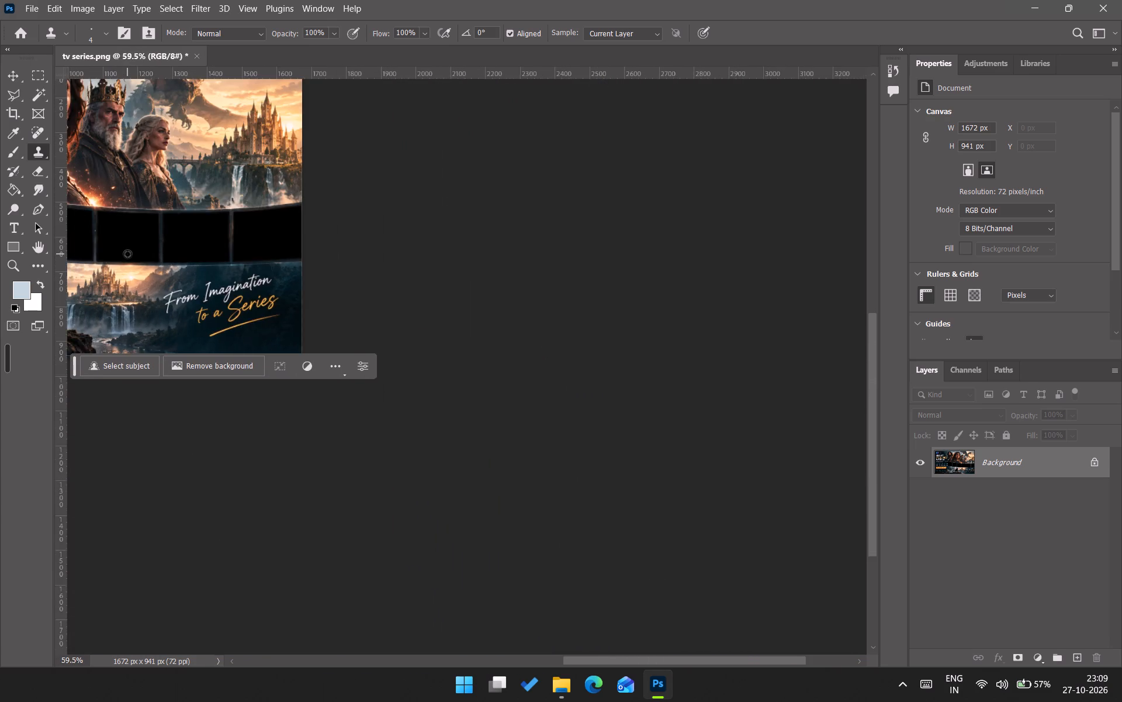
scroll(102, 236, "down", 6, "alt")
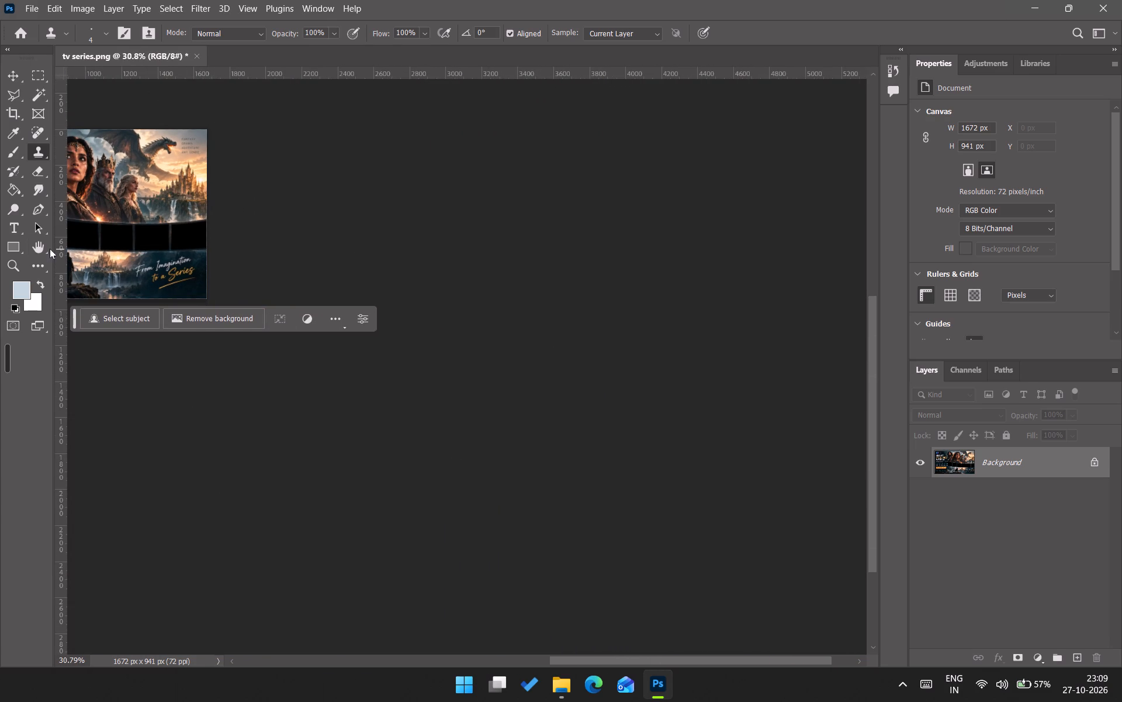
left_click(39, 253)
left_click_drag(153, 223, 408, 263)
scroll(134, 300, "up", 3)
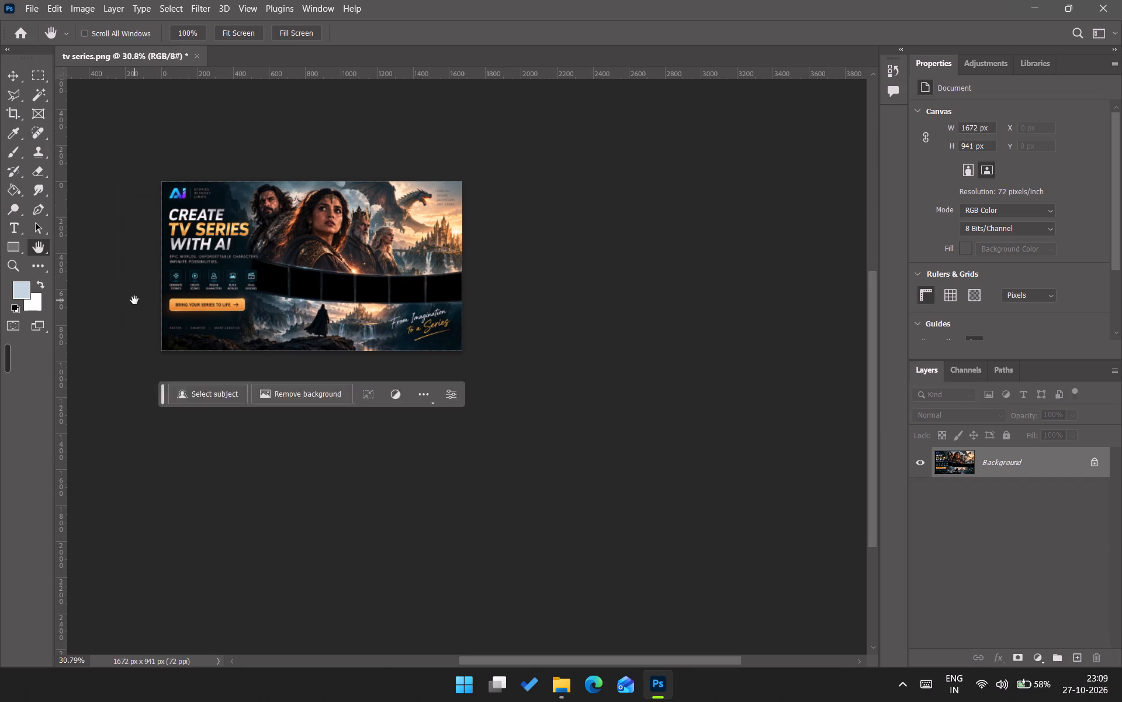
scroll(134, 300, "up", 2)
scroll(169, 375, "up", 4, "alt")
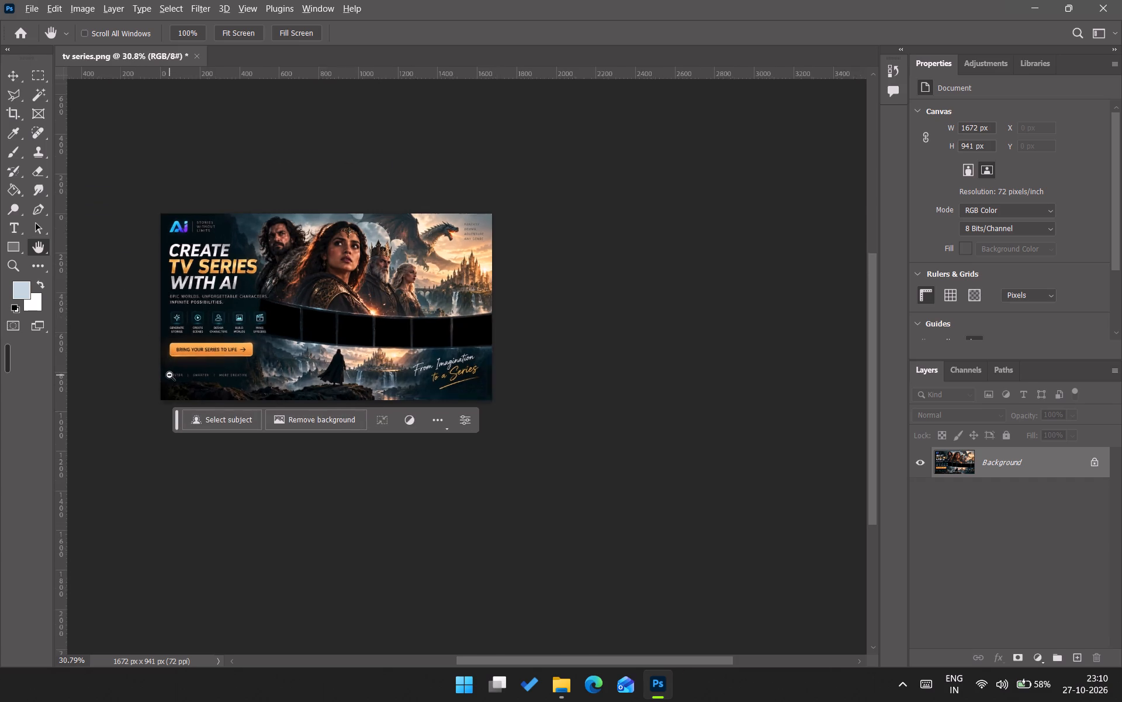
scroll(174, 364, "up", 15, "alt")
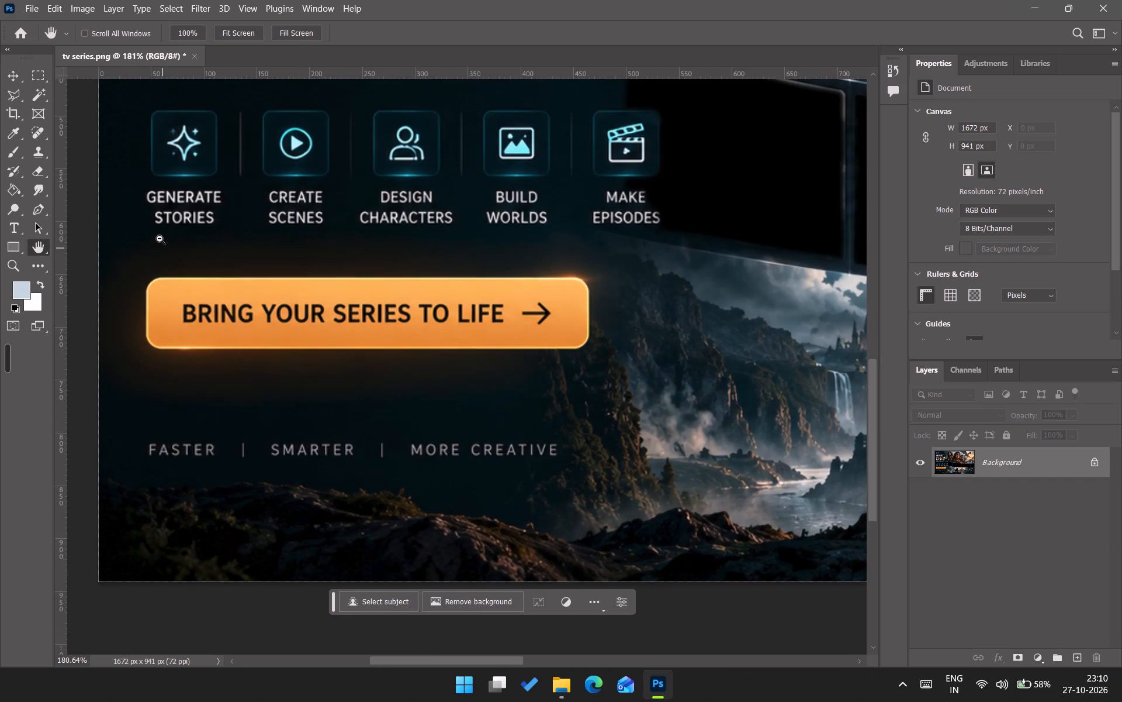
scroll(212, 314, "up", 2, "alt")
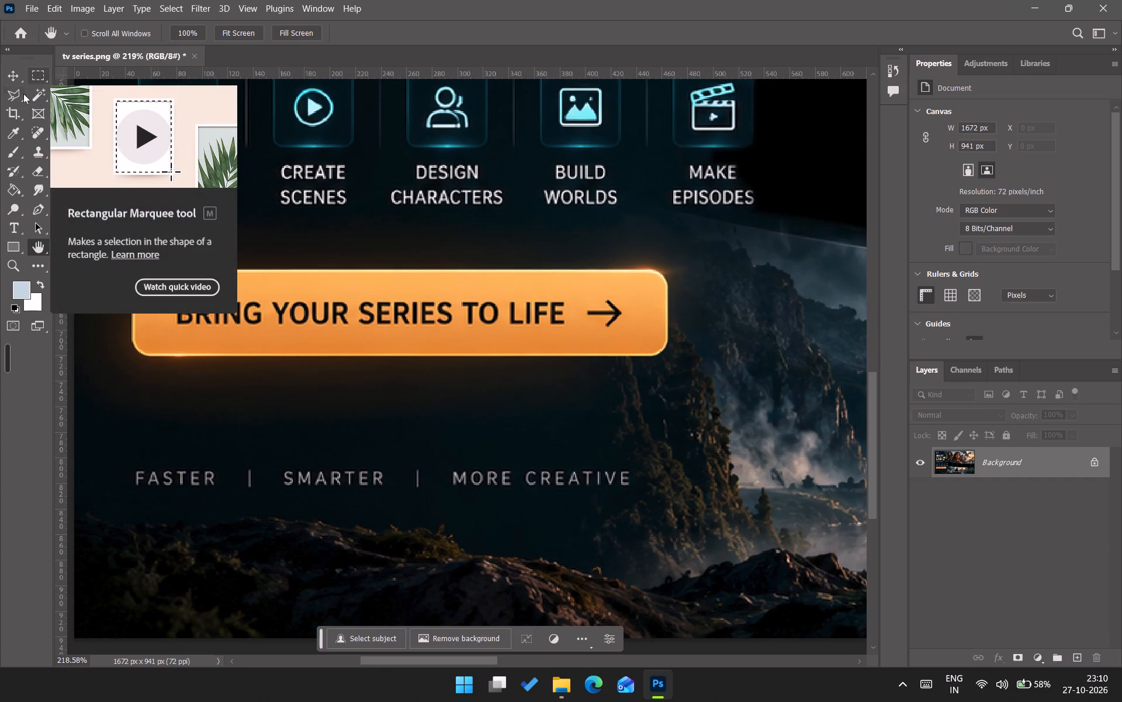
left_click(19, 96)
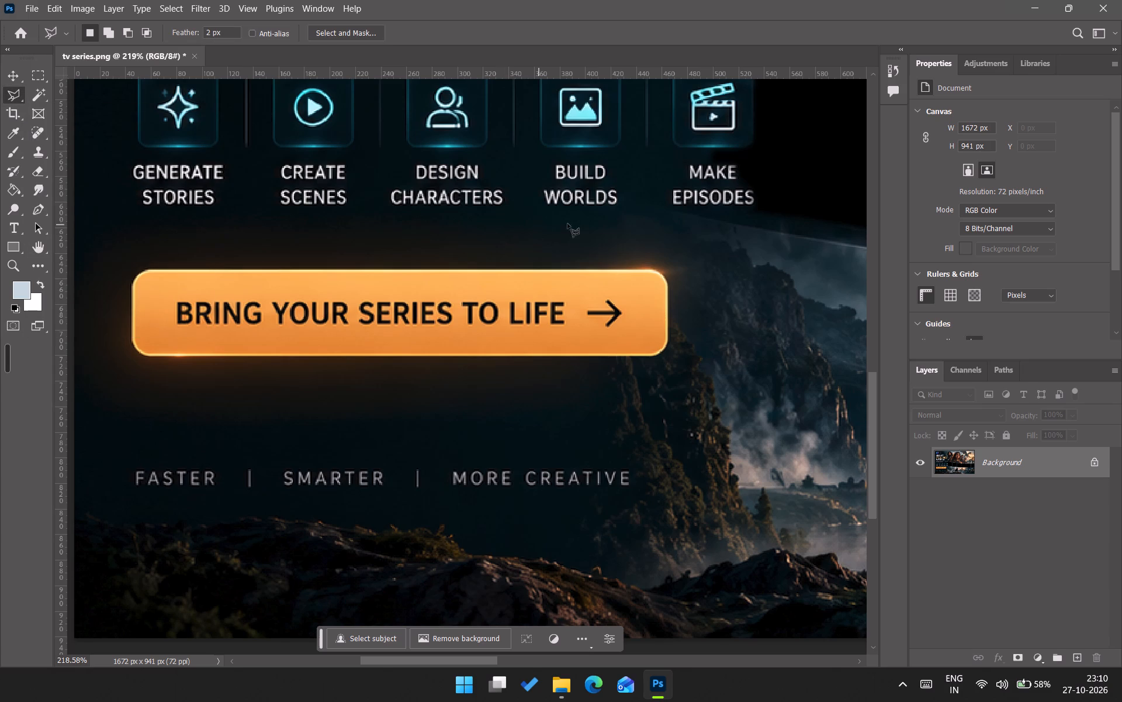
left_click(668, 288)
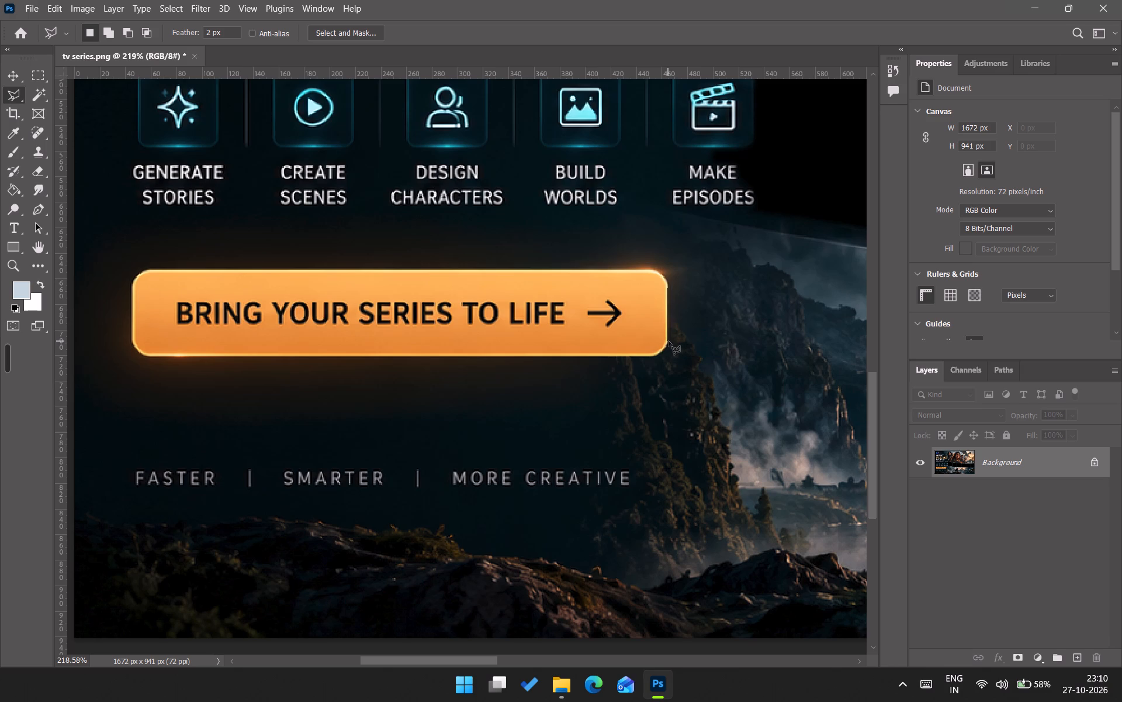
left_click(667, 340)
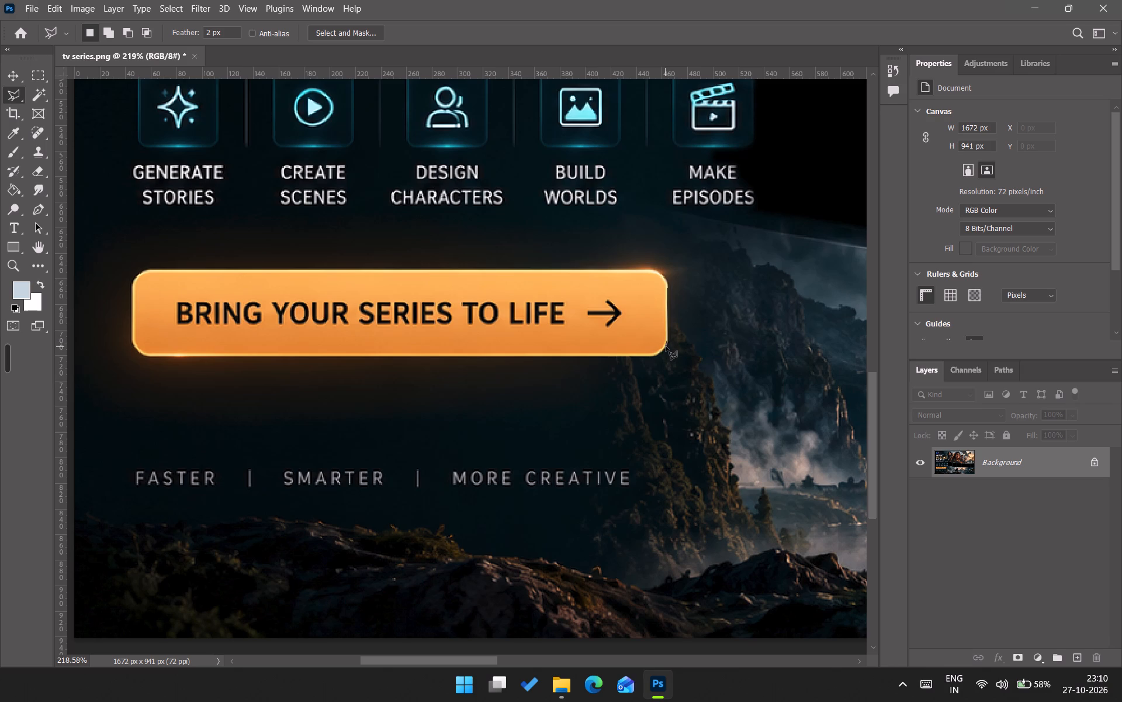
left_click(666, 346)
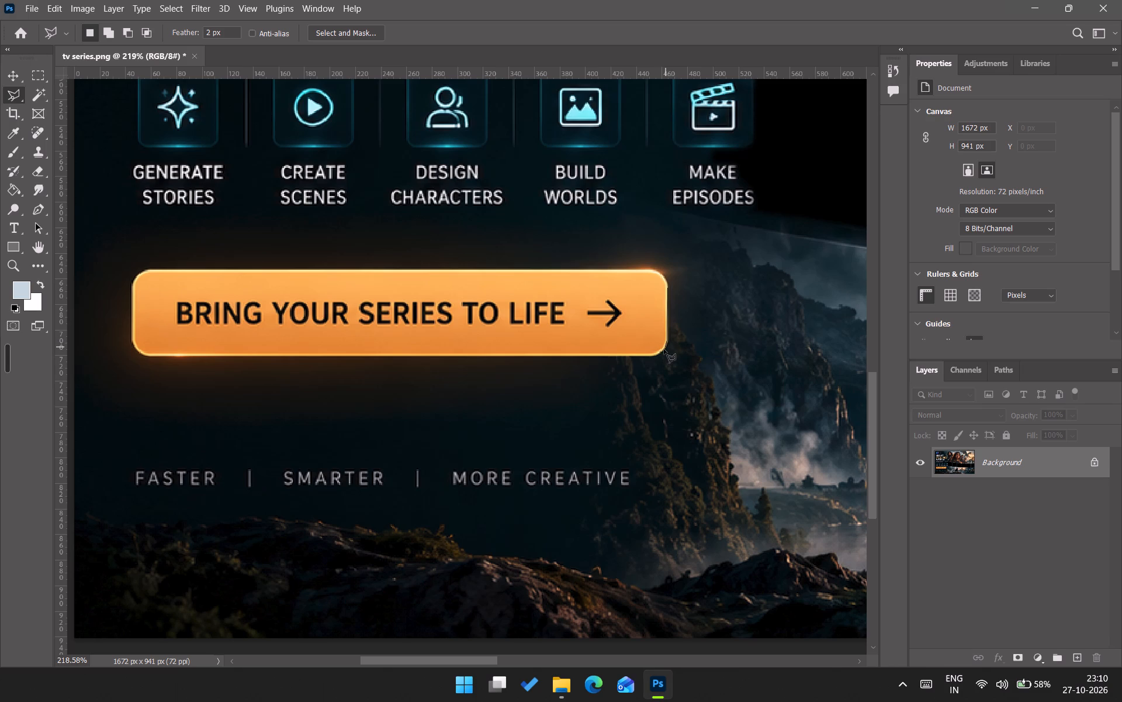
left_click(663, 350)
left_click(657, 353)
left_click(650, 356)
left_click(435, 356)
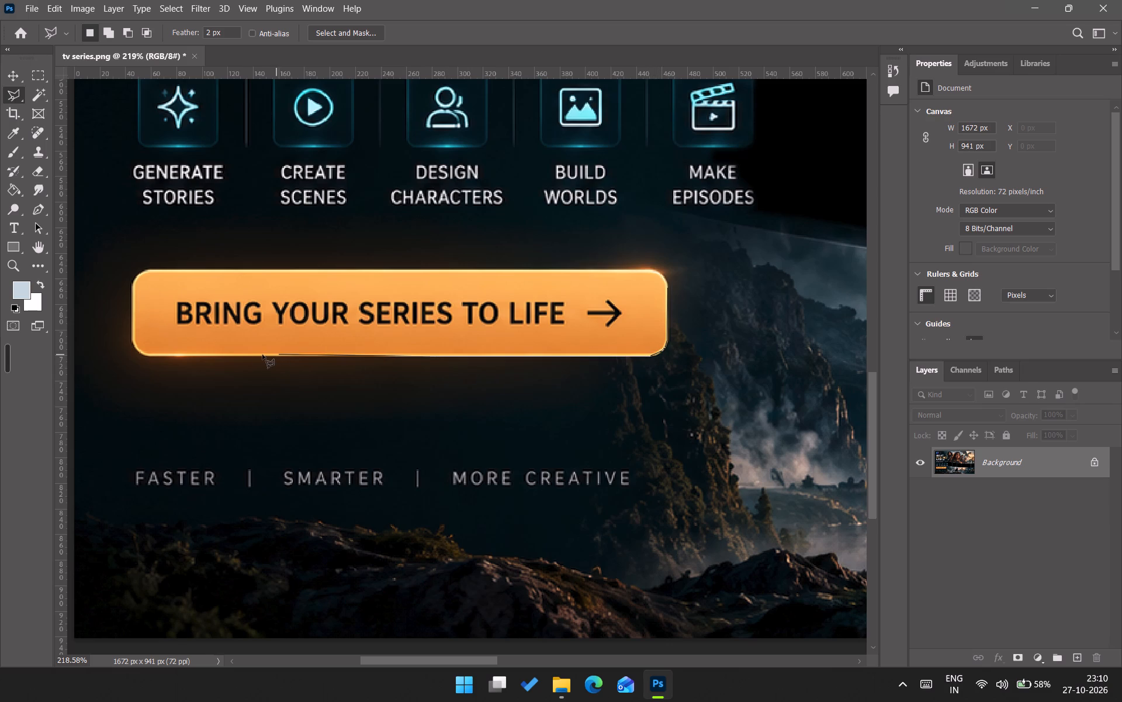
left_click(198, 355)
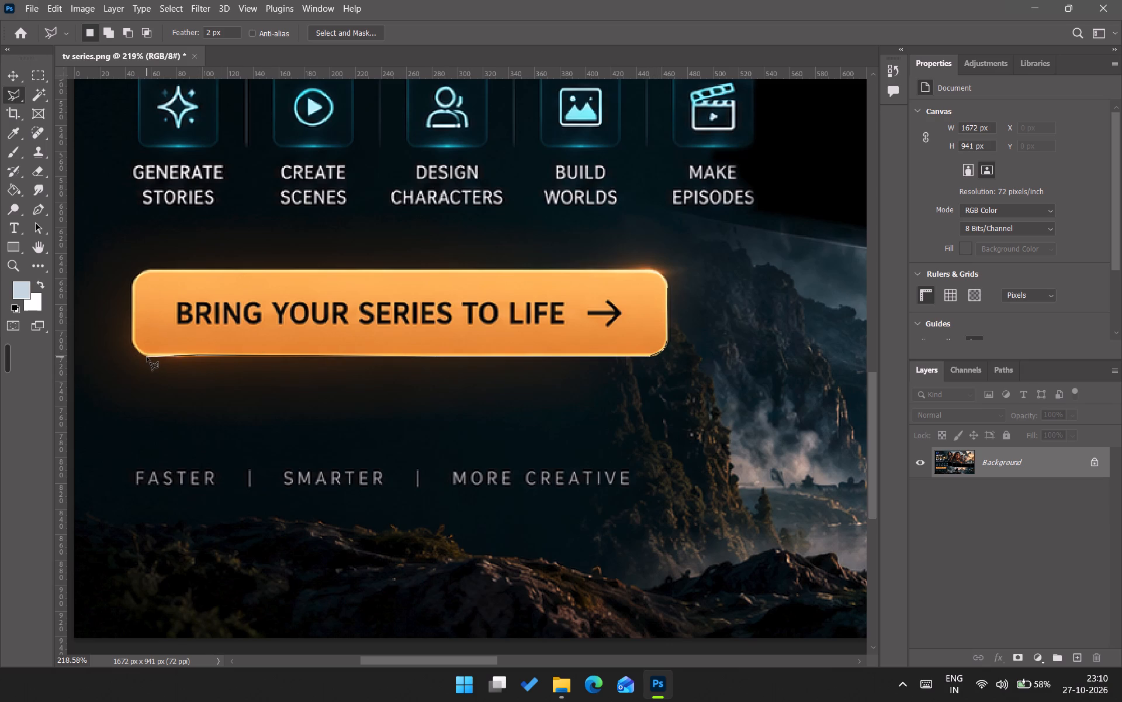
left_click(149, 356)
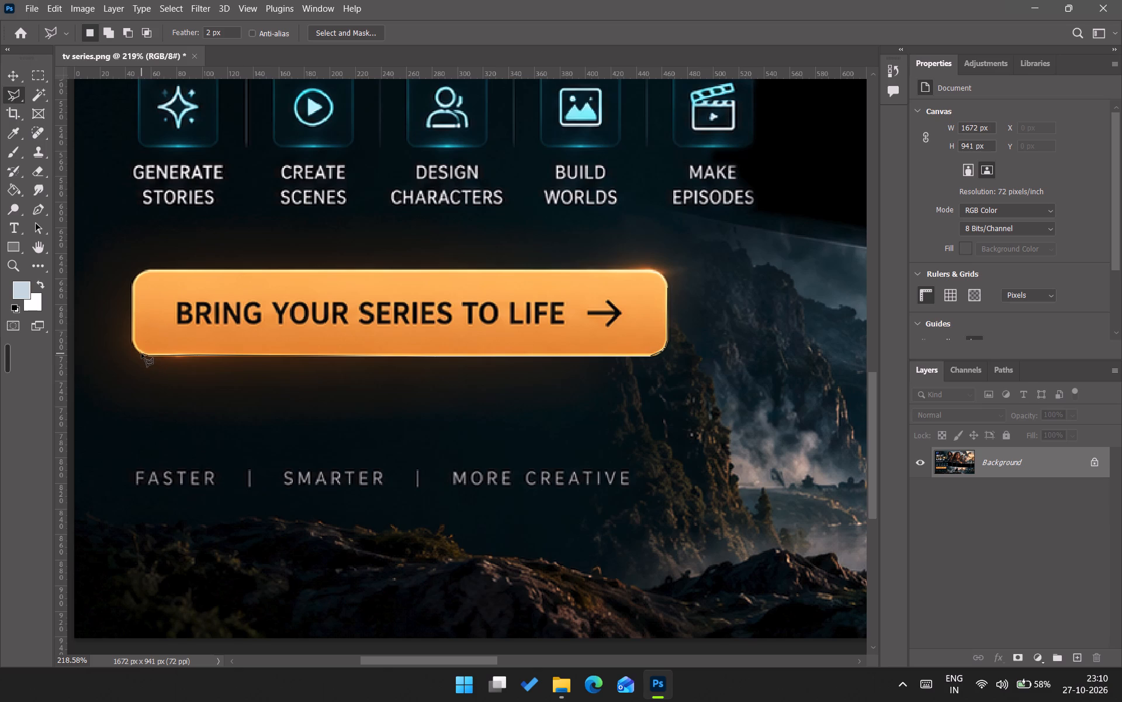
left_click(141, 353)
left_click(137, 351)
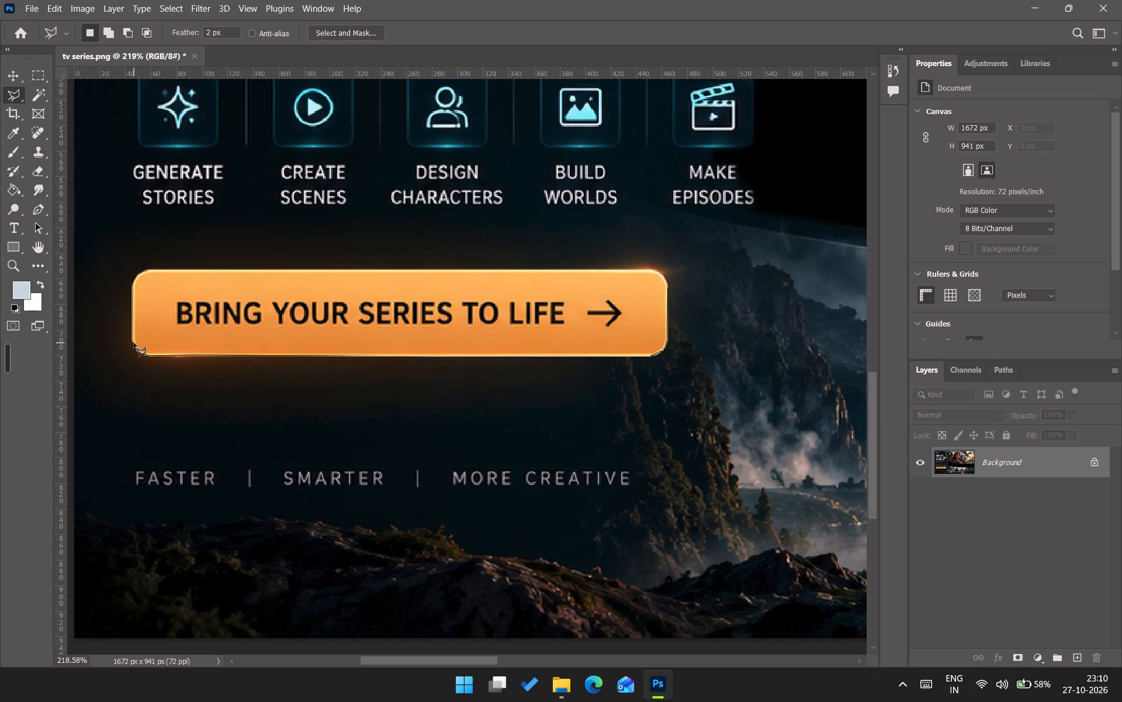
left_click(134, 343)
left_click(133, 340)
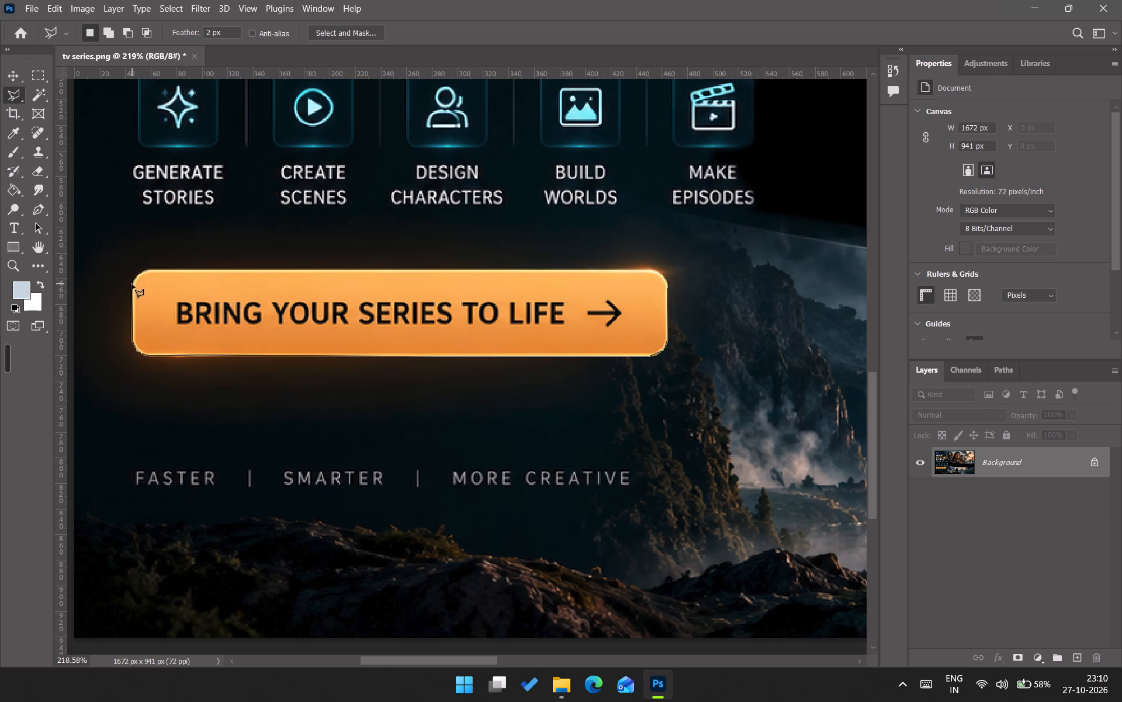
Continue the lasso outline up the button's left edge and along its top and upper rounded corners, closing the selection at the right edge.
left_click(133, 285)
left_click(136, 278)
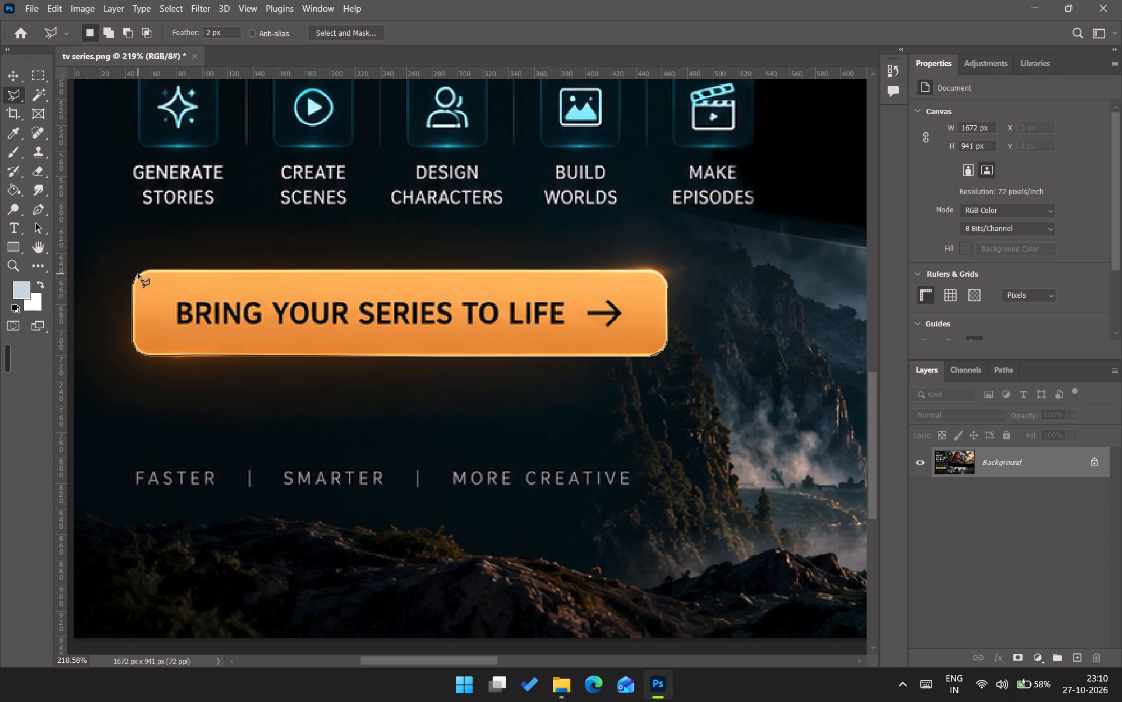
left_click(138, 274)
left_click(144, 269)
left_click(335, 270)
left_click(445, 269)
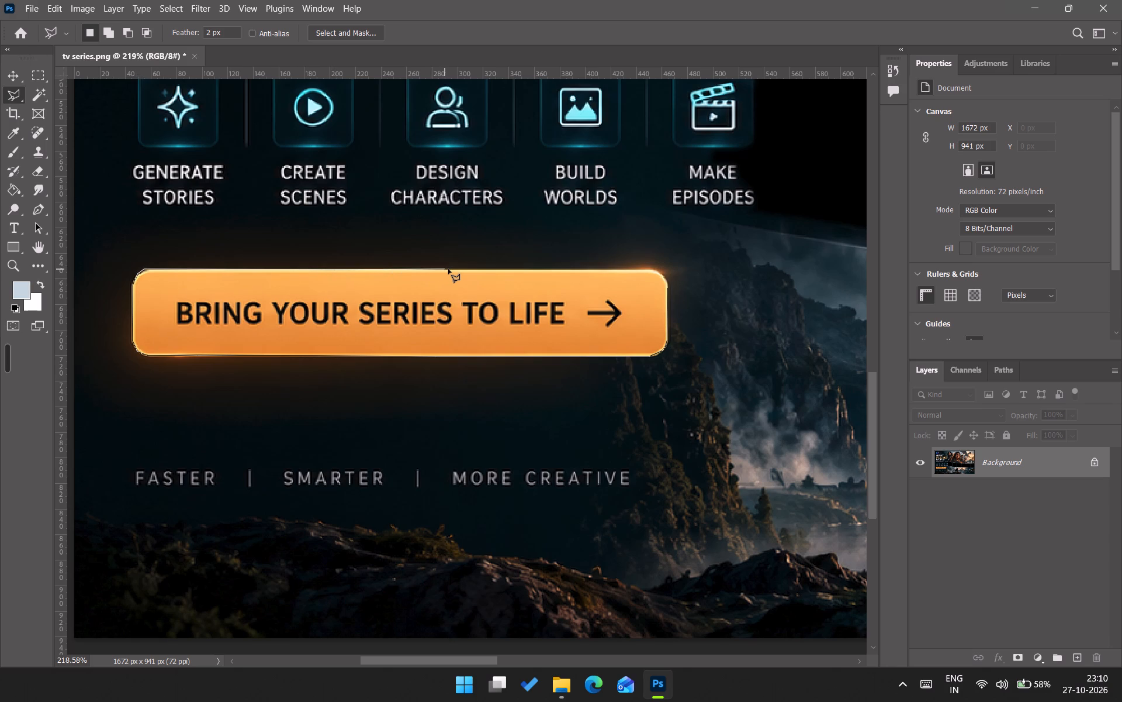
left_click(559, 269)
left_click(625, 269)
left_click(650, 269)
left_click(657, 271)
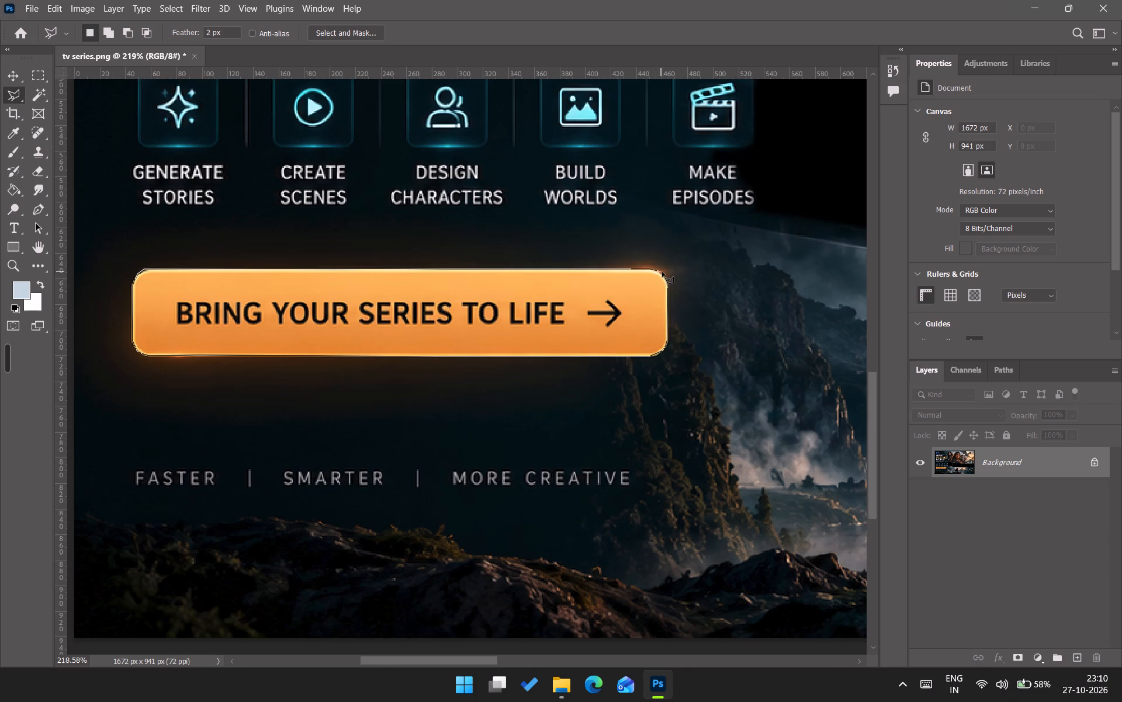
left_click(664, 276)
left_click(667, 283)
left_click(667, 338, "ctrl")
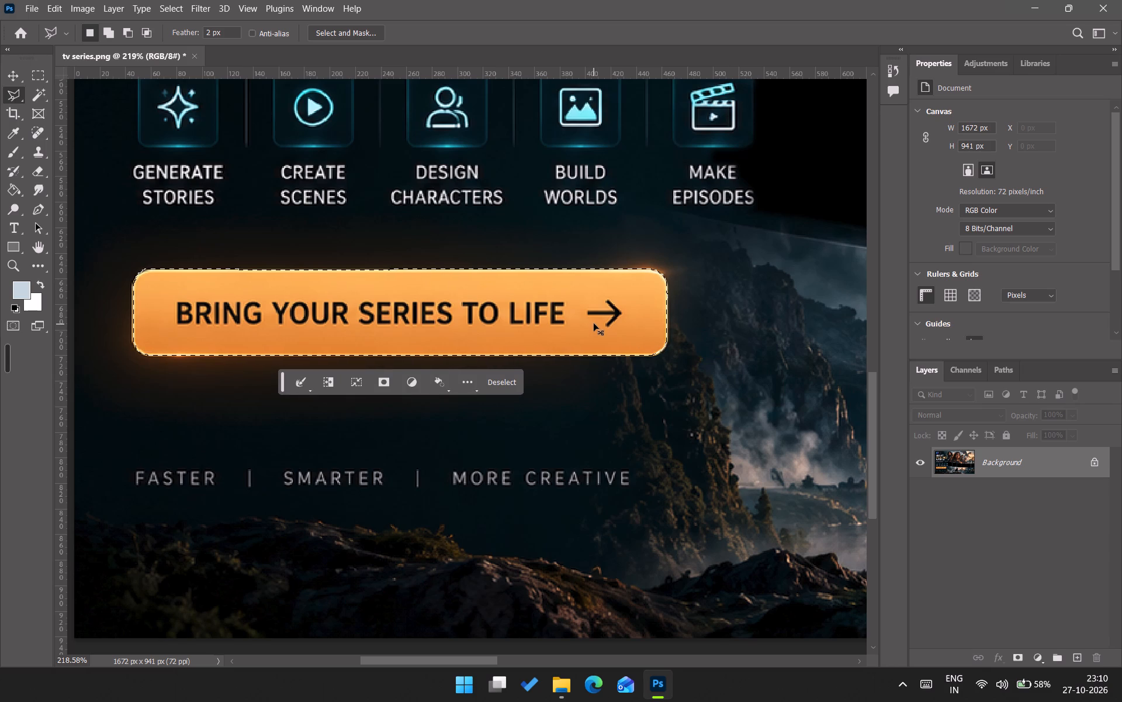
Copy the selected orange button and paste it into a new 429 x 78 px document based on the Clipboard preset.
key("ctrl+c")
key("ctrl+n")
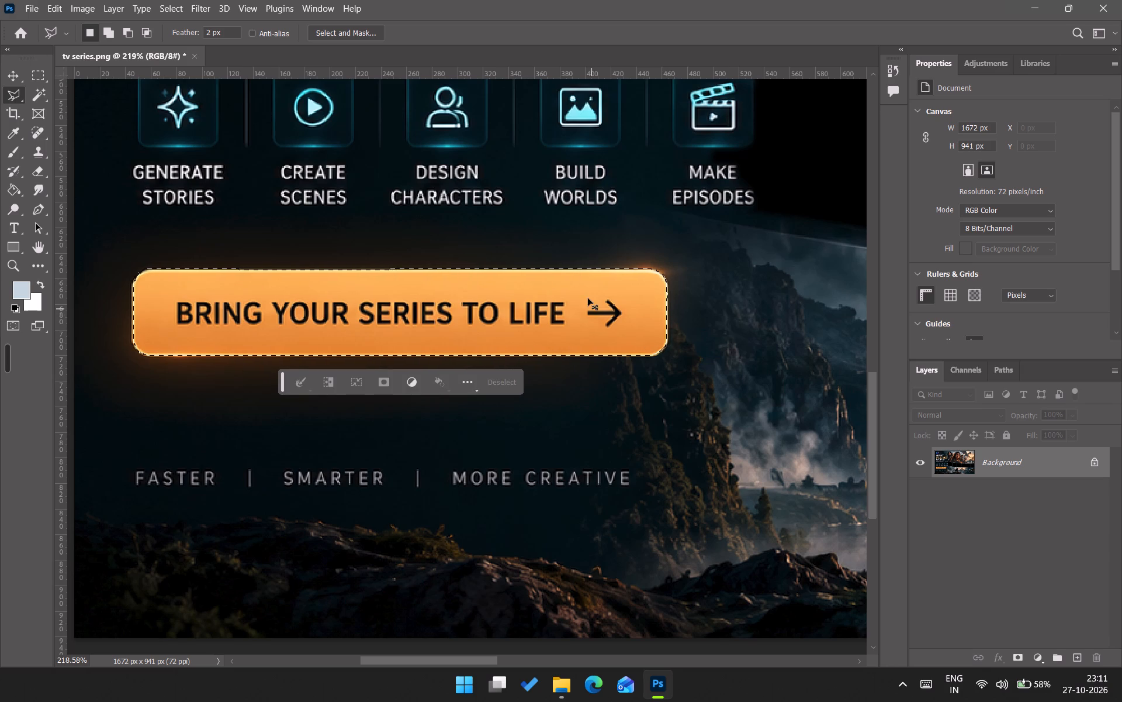
left_click(335, 249)
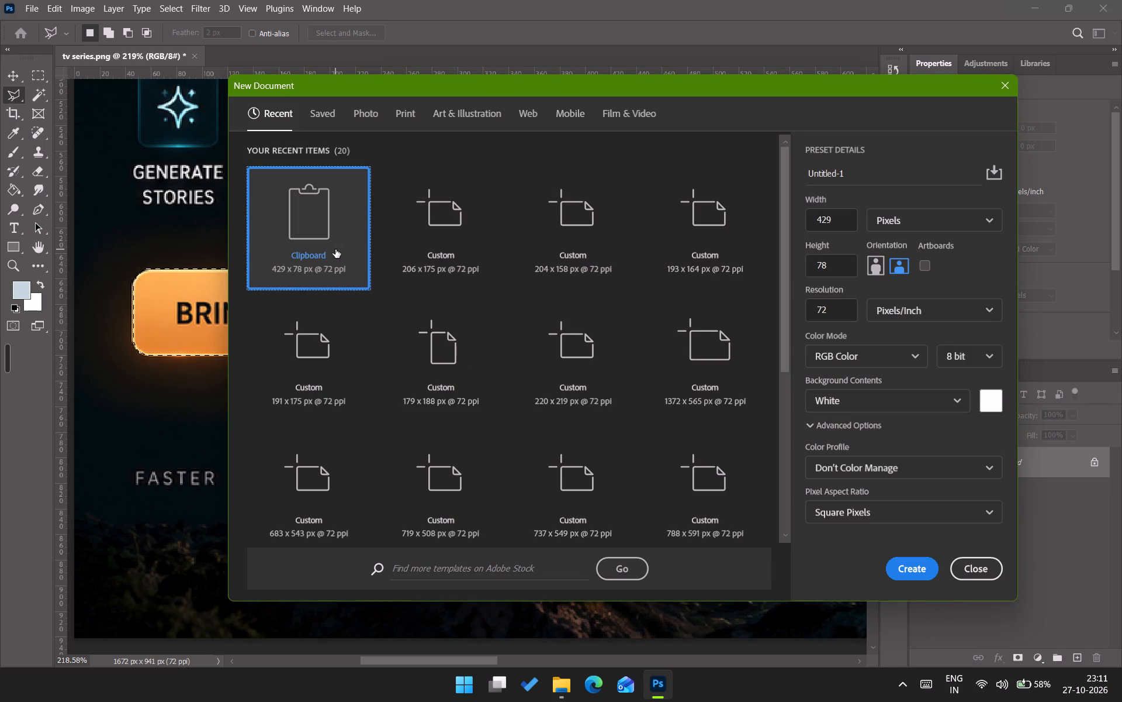
double_click(335, 249)
key("ctrl+v")
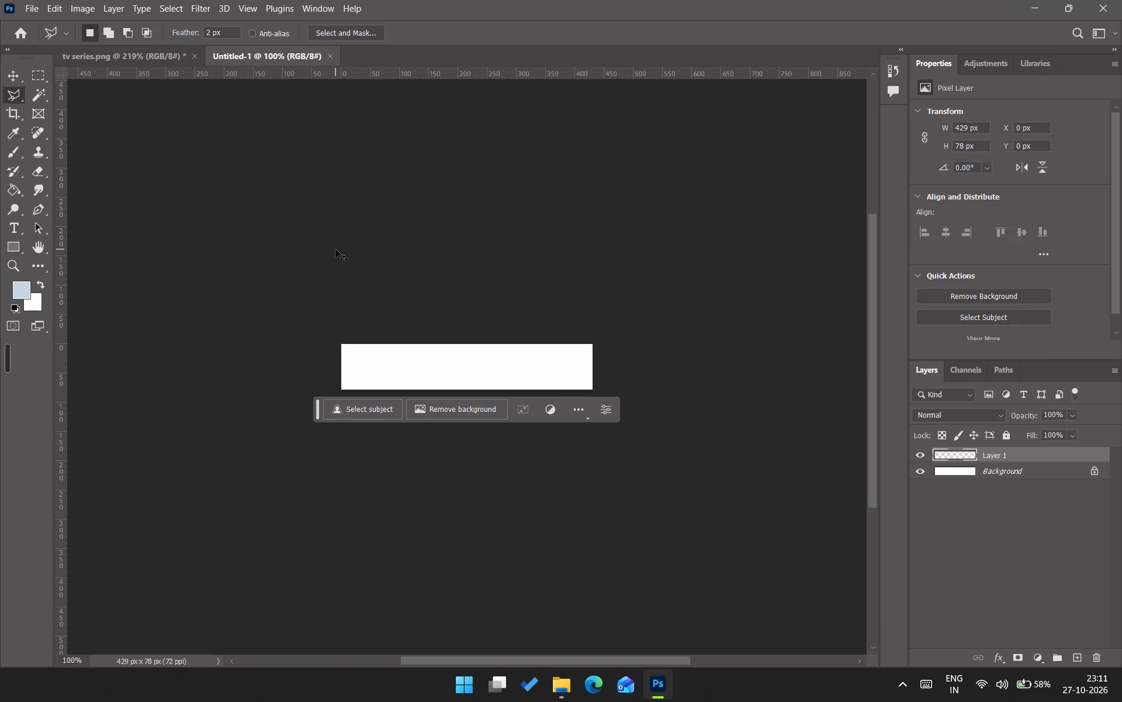
Delete the white Background layer so only the button layer remains on transparency.
left_click(962, 469)
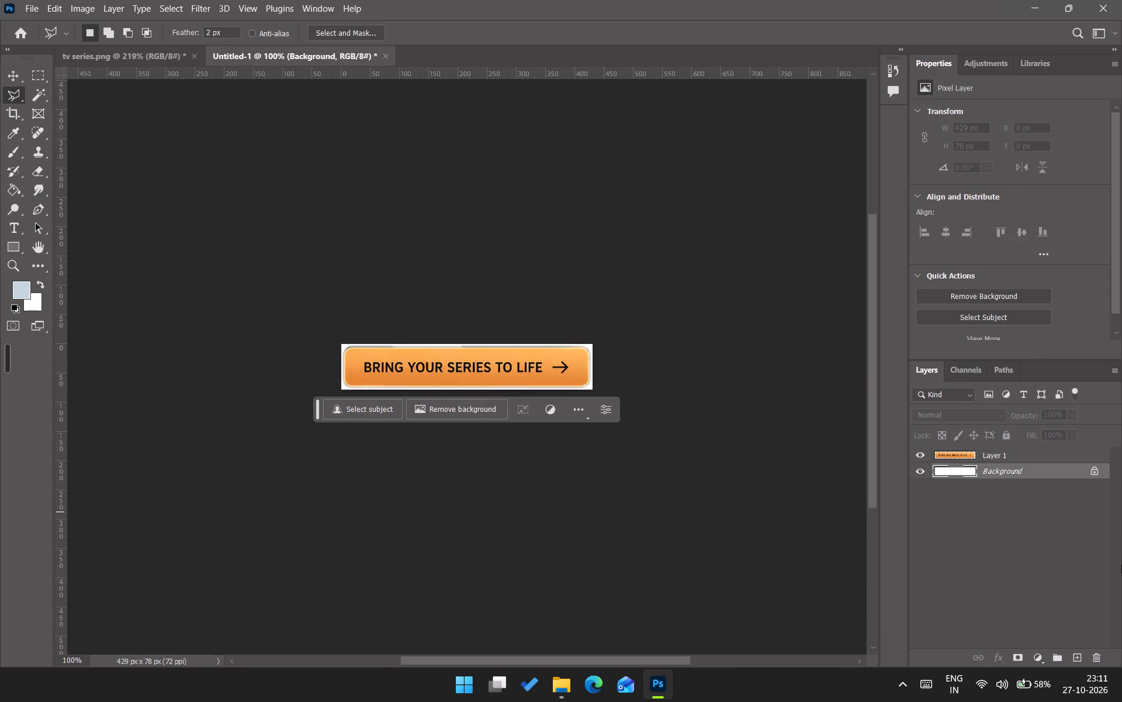
left_click(1103, 657)
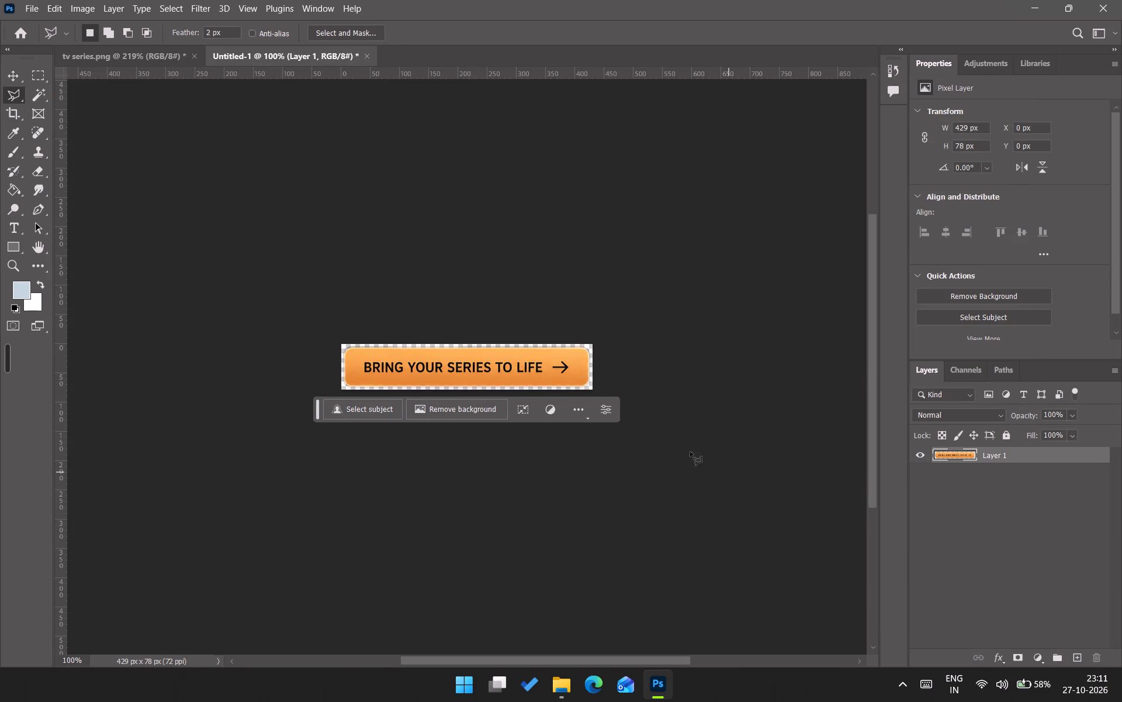
Export the button for web as a transparent PNG-24 named b6 in the website folder.
key("ctrl+alt+shift+s")
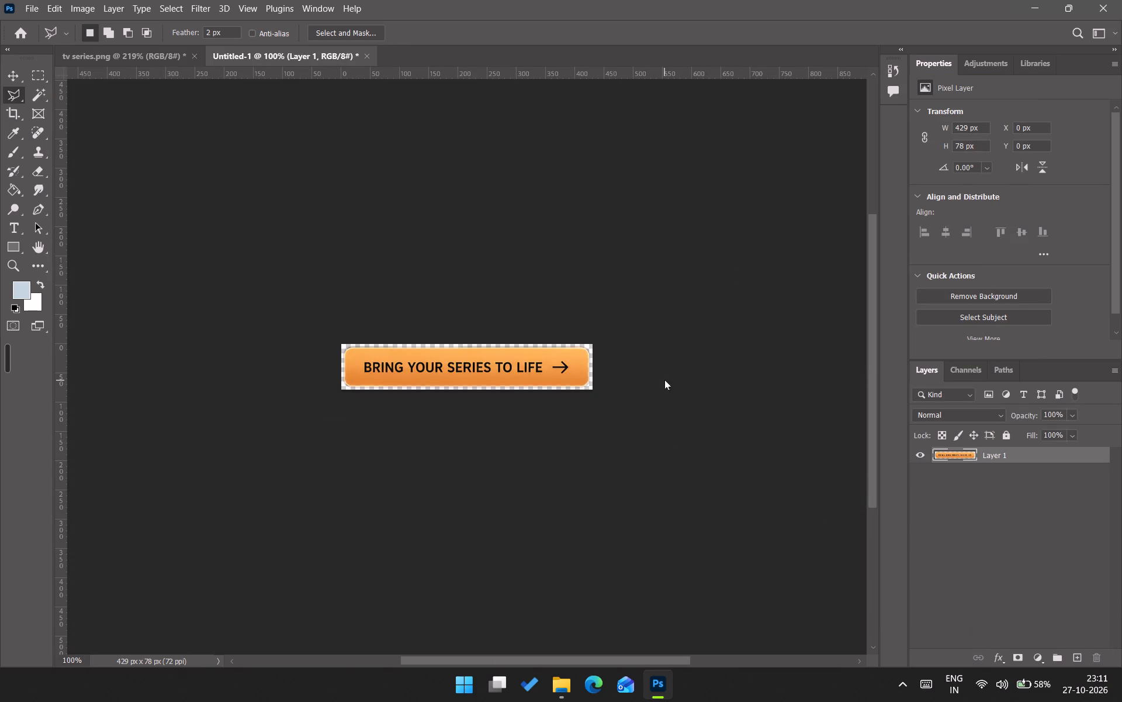
left_click(704, 584)
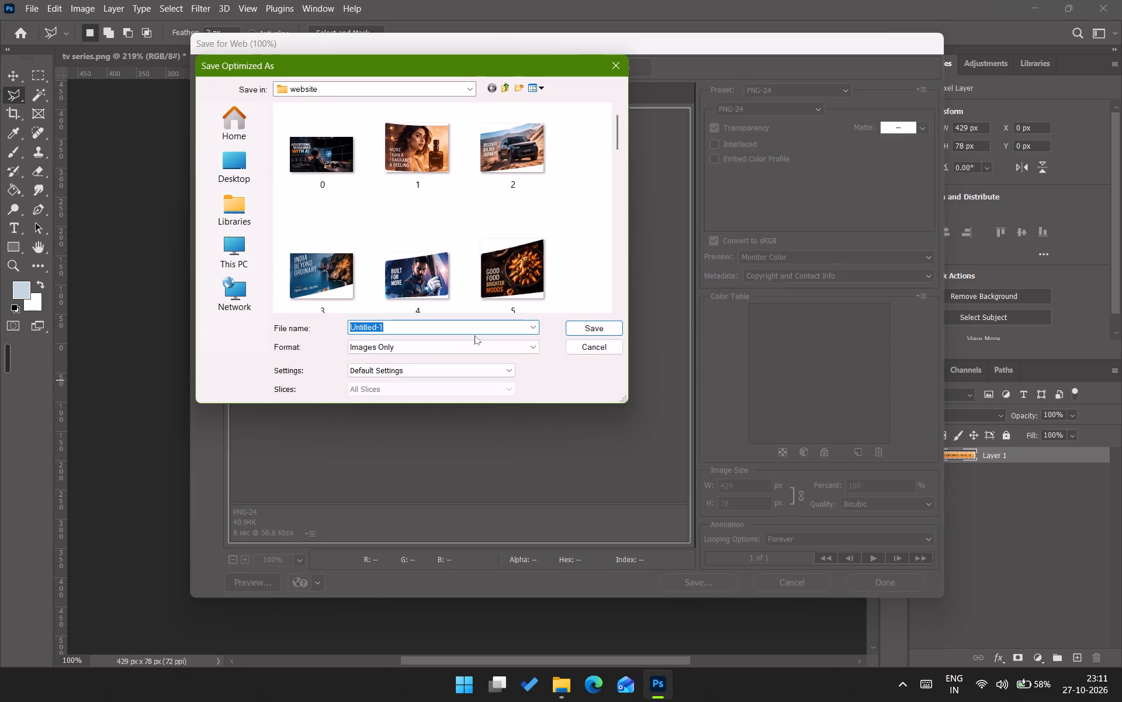
key("b")
key("6")
key("Return")
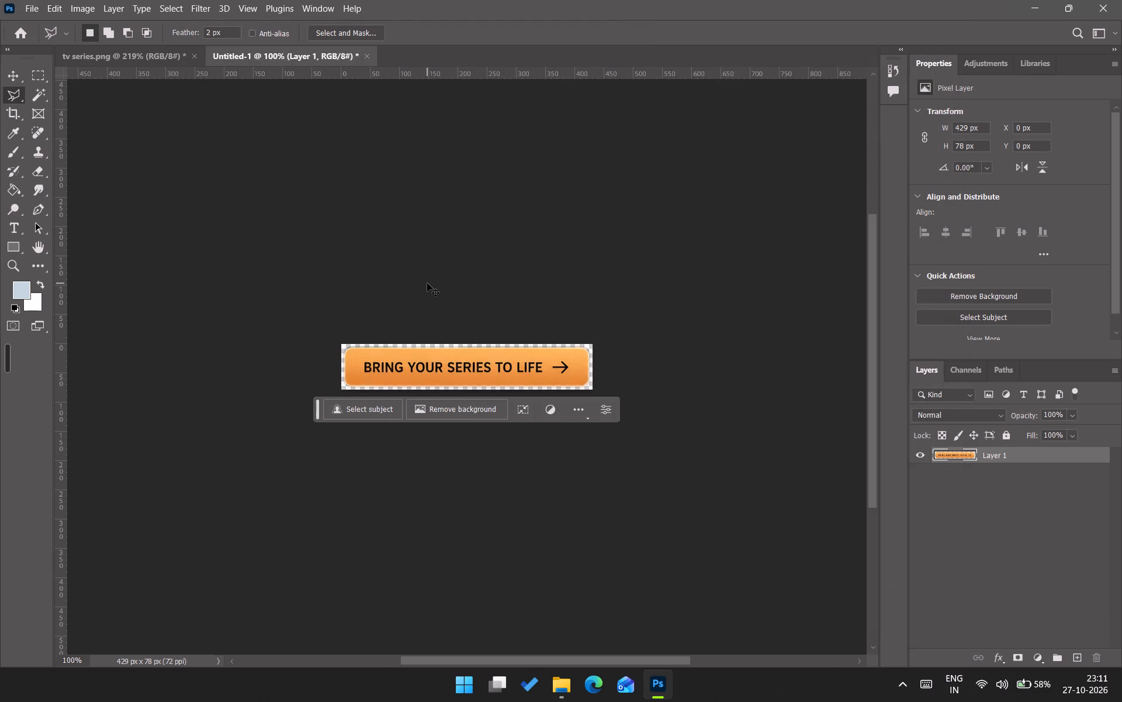
Save the orange button document as a Photoshop file named b7 in the raw folder, keeping the existing b6.psd.
key("ctrl+s")
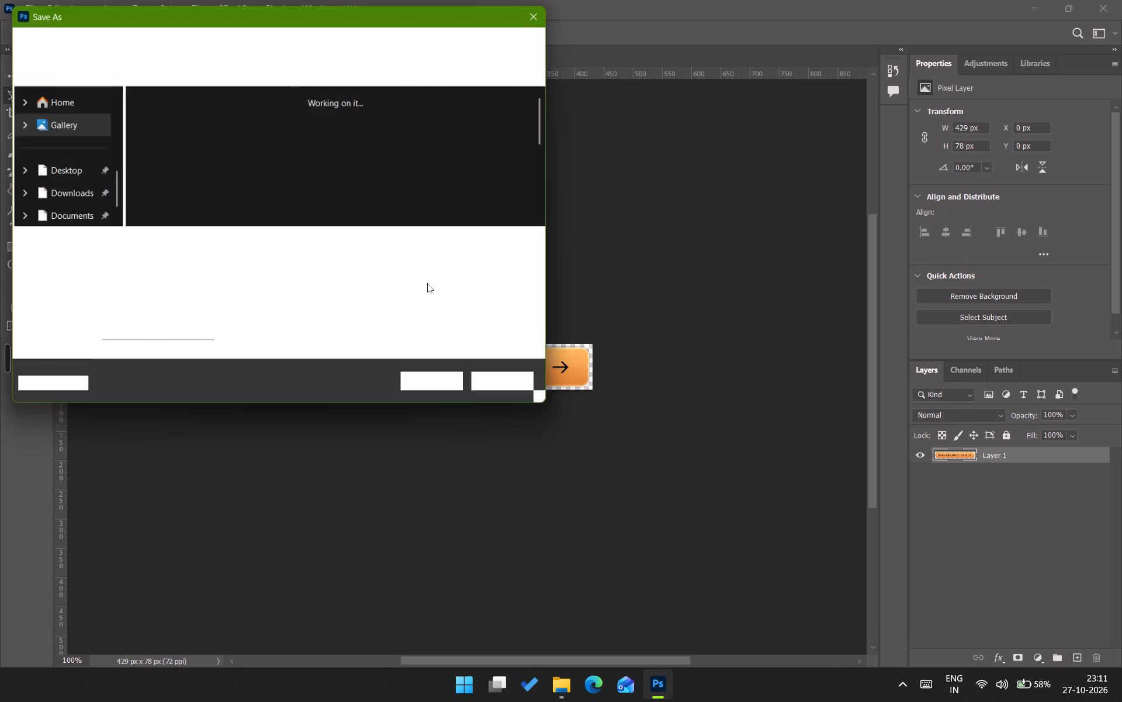
key("b")
key("6")
key("Return")
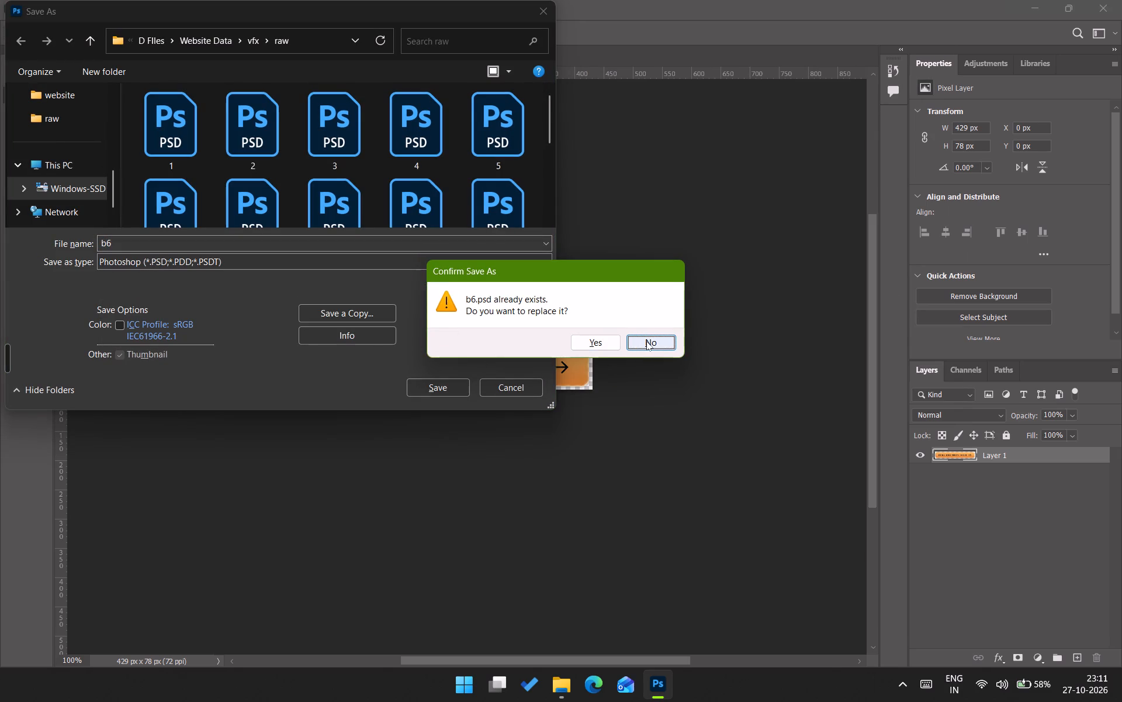
left_click(646, 341)
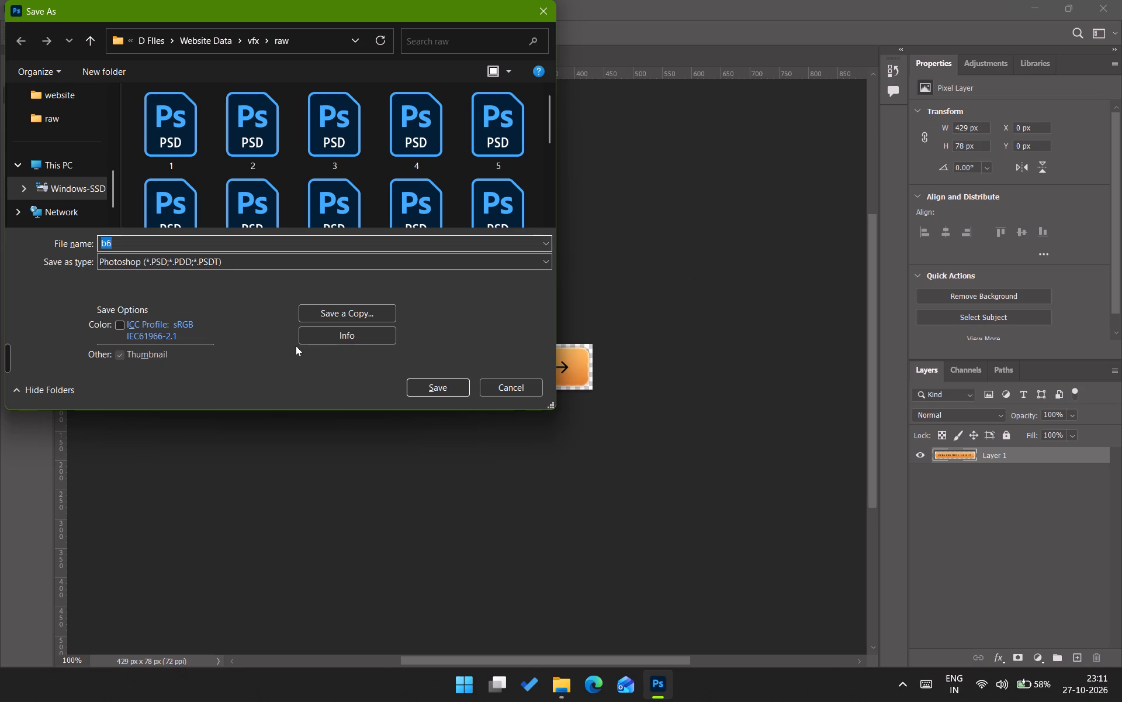
key("Right")
key("BackSpace")
key("7")
key("Return")
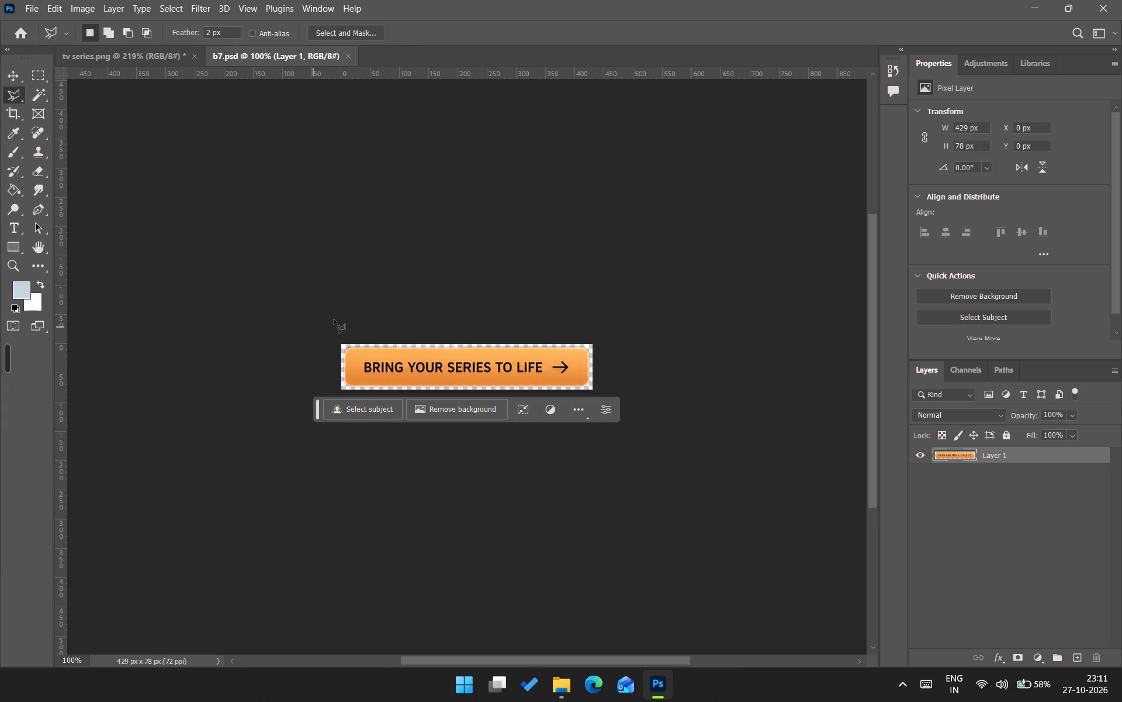
Export the button for web as a transparent PNG-24 named b7 in the website folder, and close the saved document.
key("ctrl+alt+shift+s")
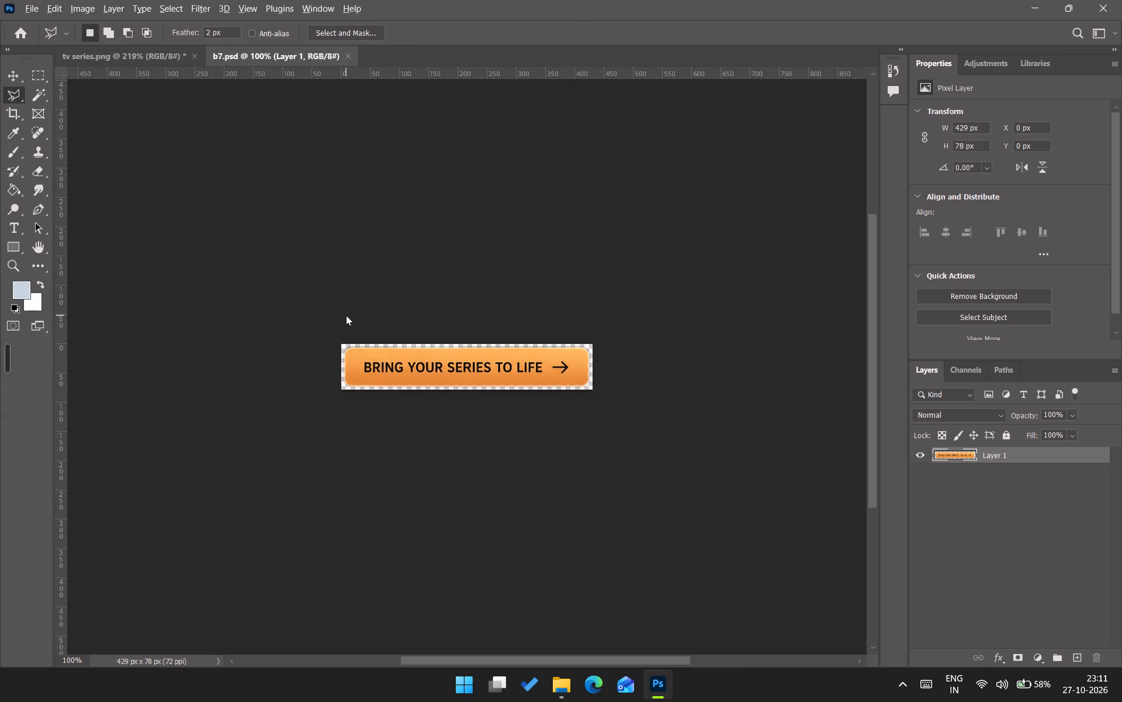
left_click(715, 589)
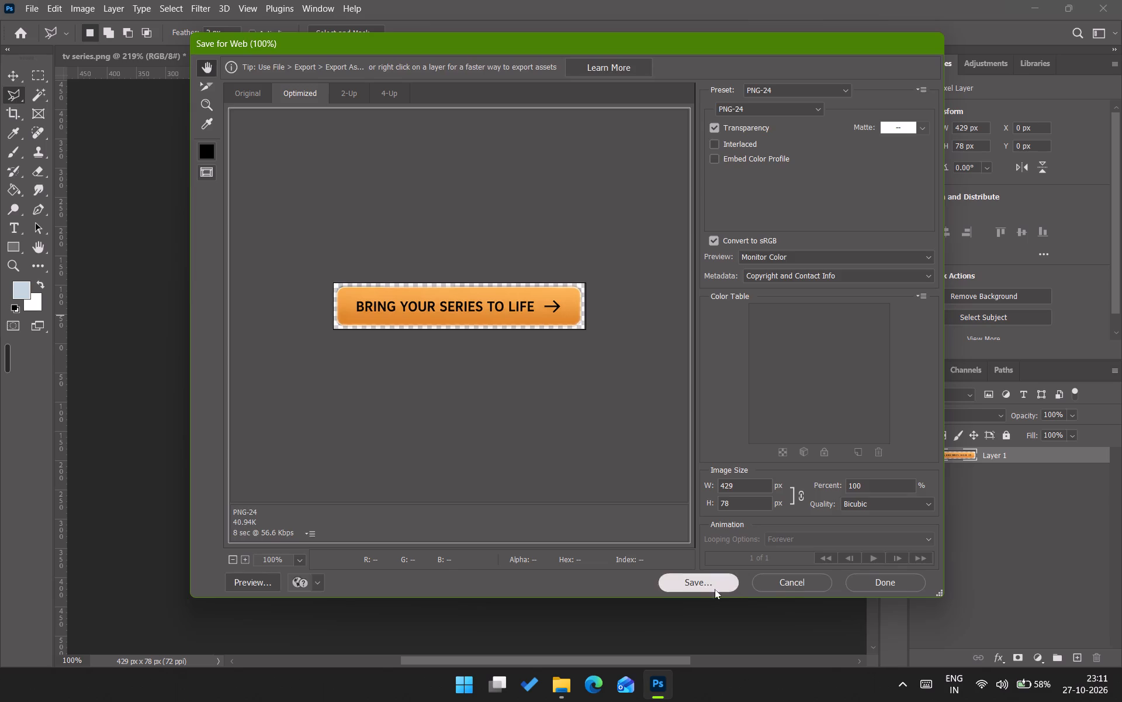
scroll(481, 290, "down", 3)
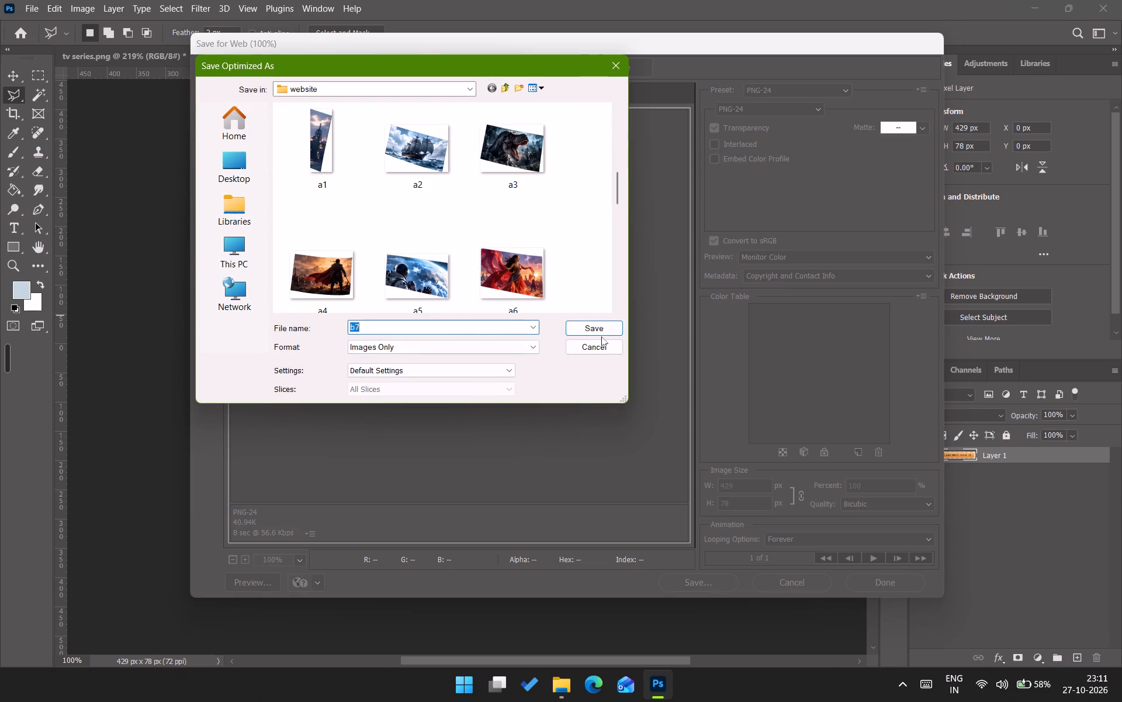
left_click(605, 331)
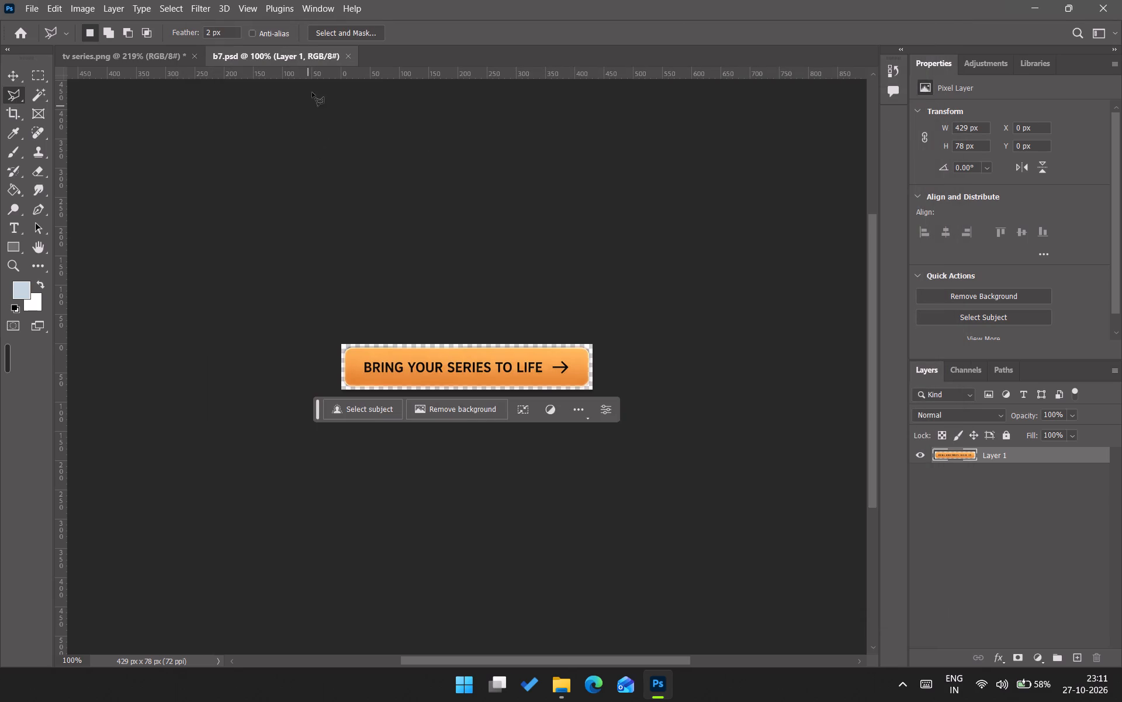
key("ctrl+s")
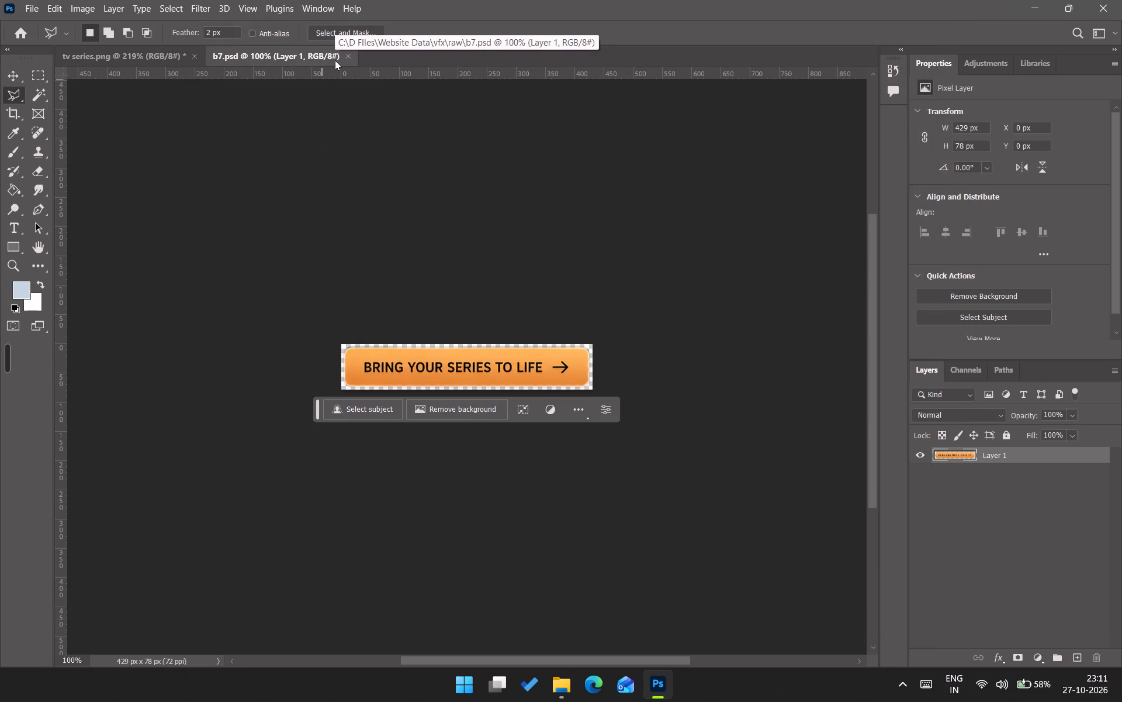
left_click(347, 56)
Reopen the recent file b6.psd containing the EP 6 The Final Dawn panel.
scroll(45, 71, "up", 1)
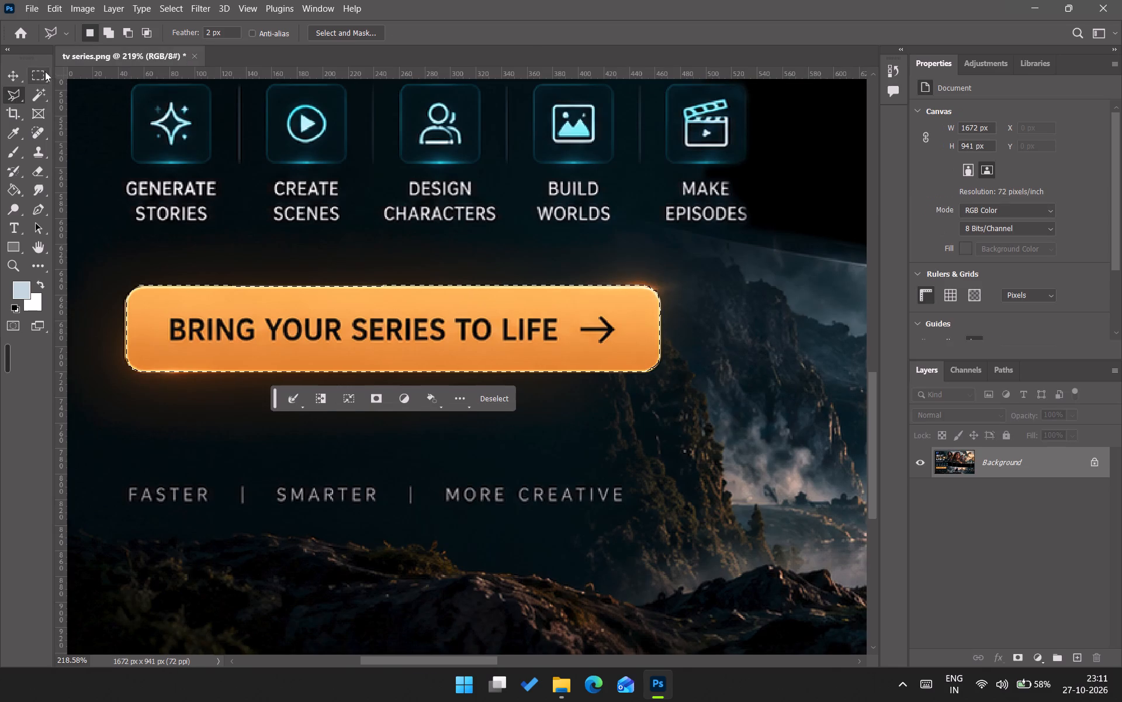
scroll(45, 71, "up", 1)
left_click(33, 6)
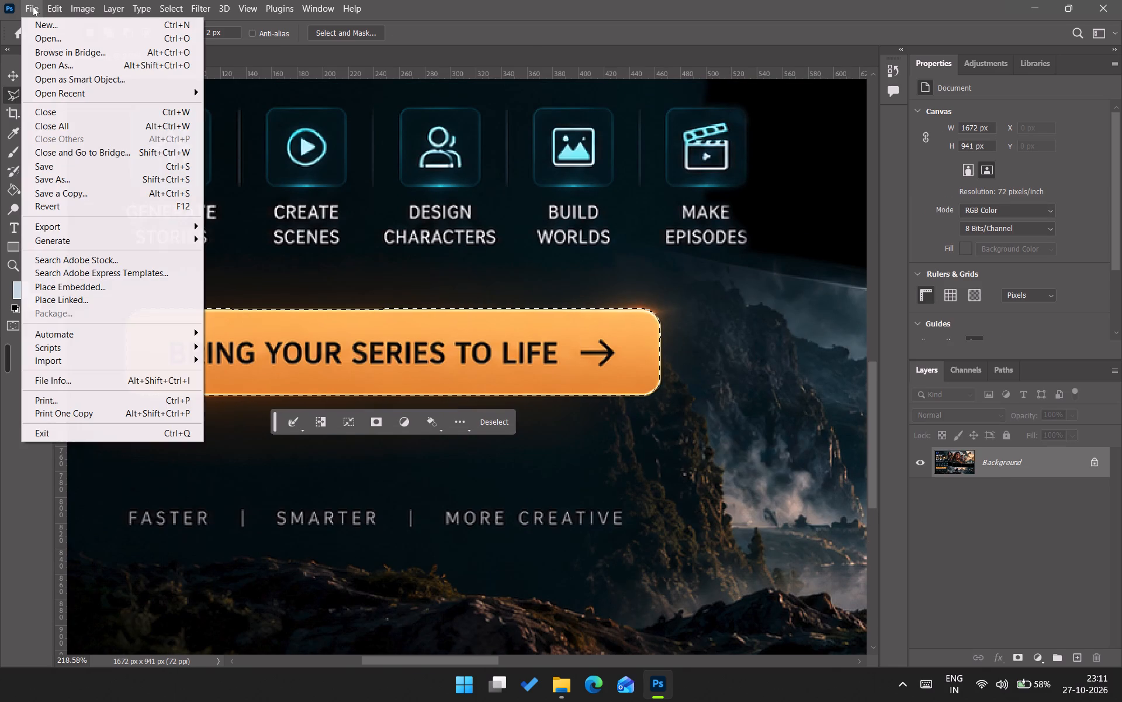
left_click(61, 90)
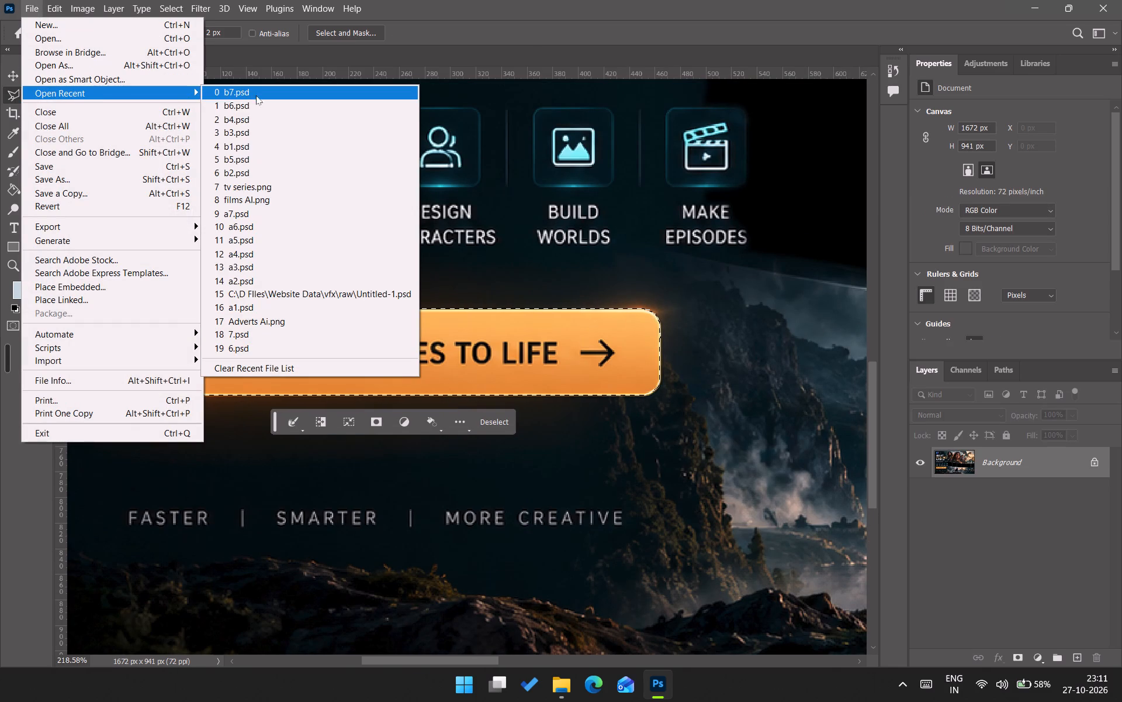
left_click(253, 104)
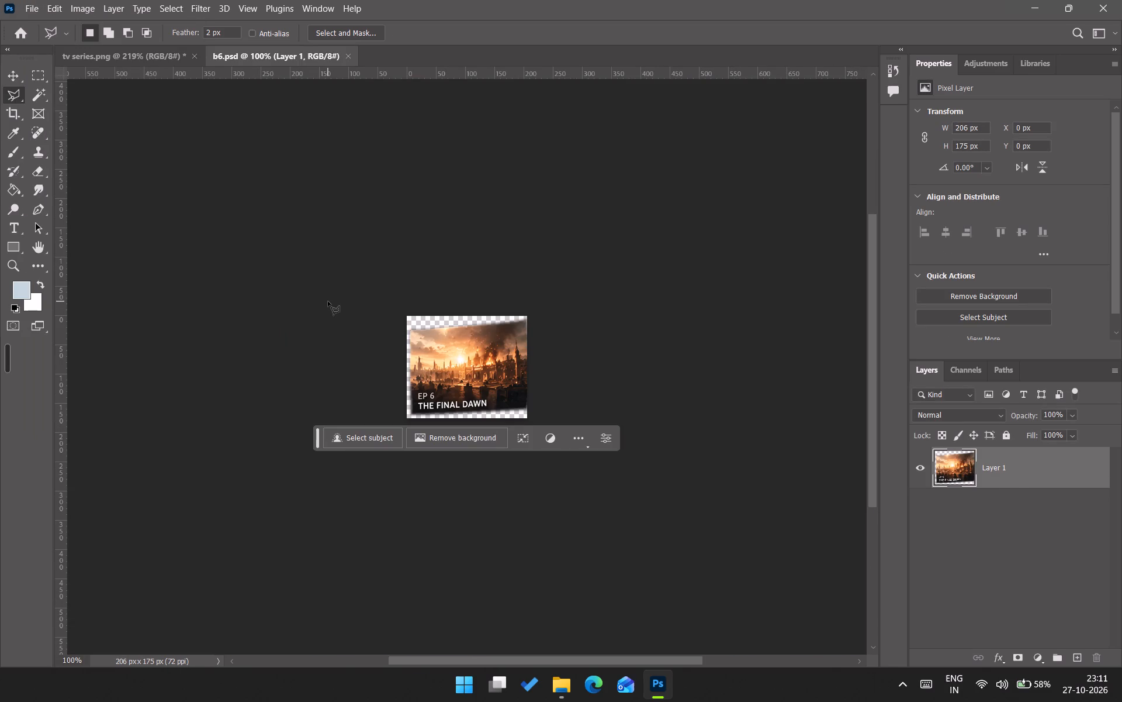
Export the EP 6 panel for web as a transparent PNG-24, replacing b6.png in the website folder, and save and close b6.psd.
key("ctrl+alt+shift+s")
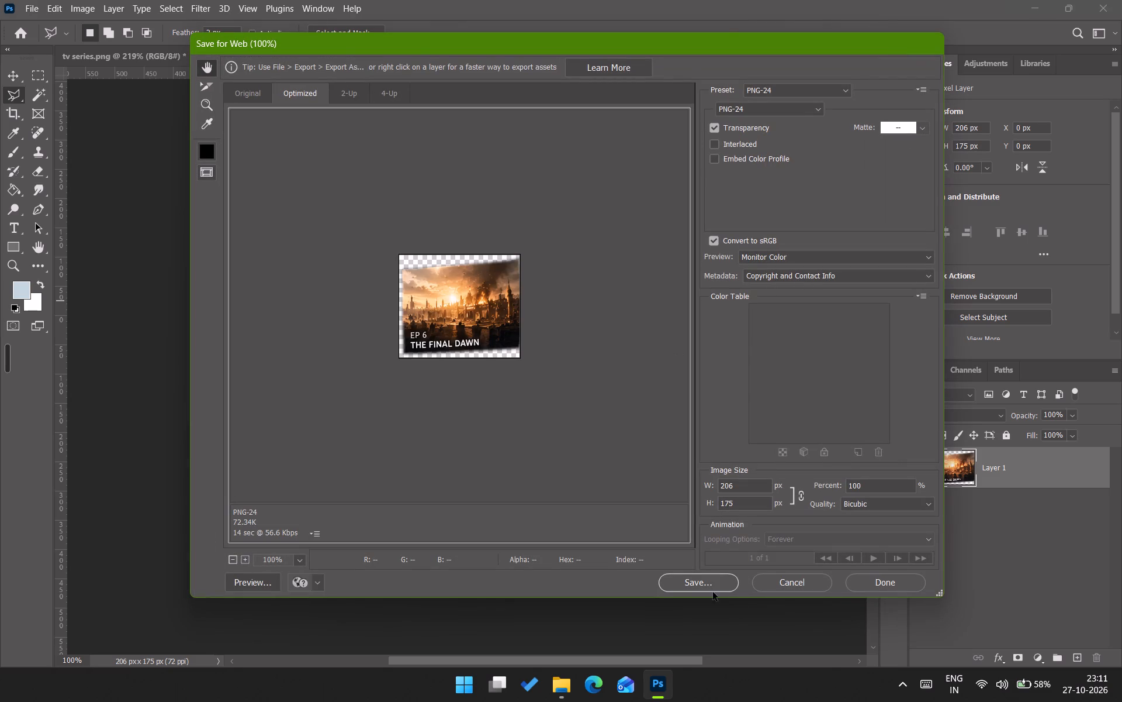
left_click(706, 585)
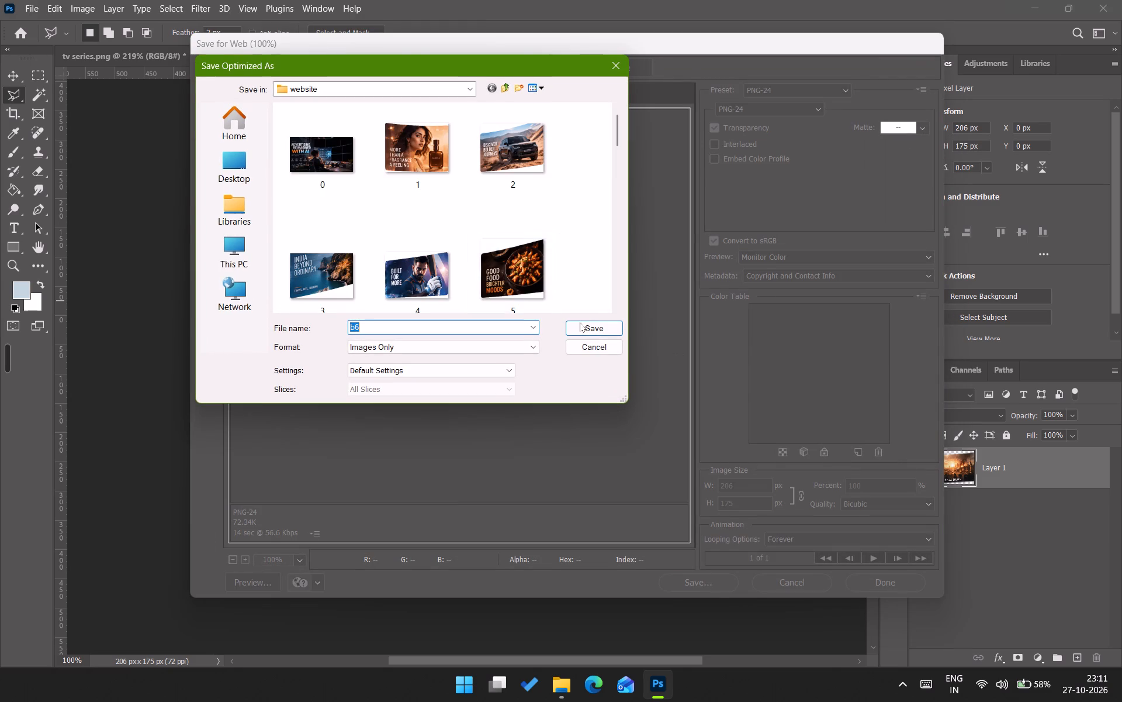
left_click(584, 332)
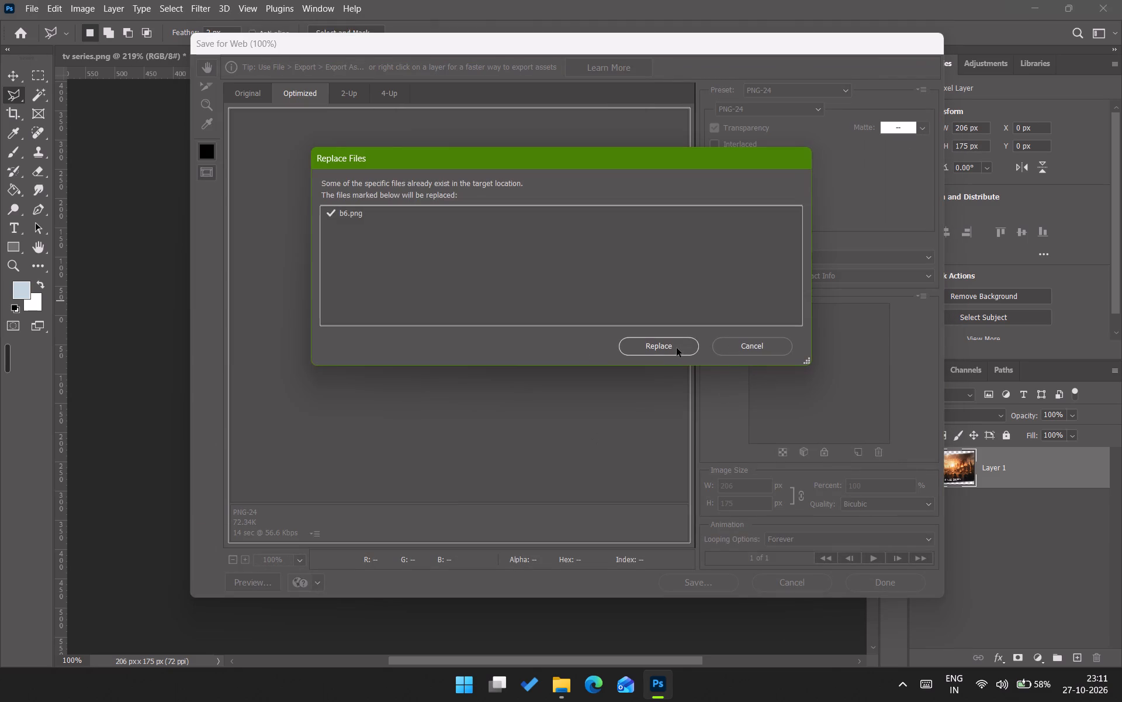
left_click(677, 348)
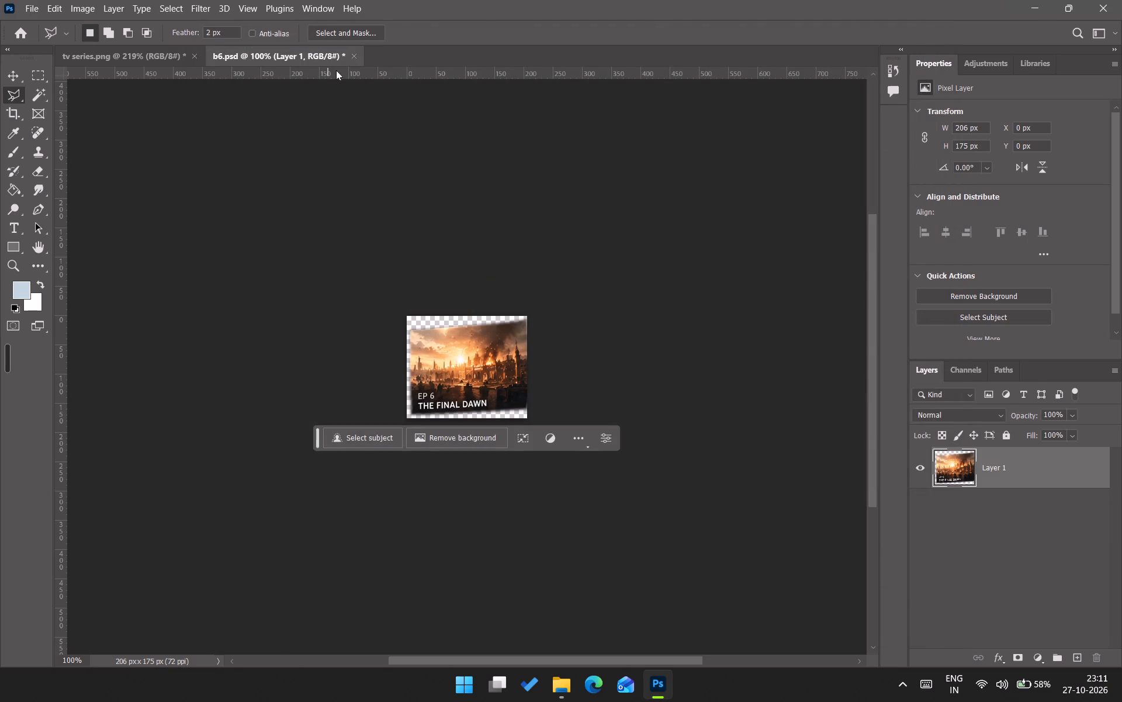
key("ctrl+s")
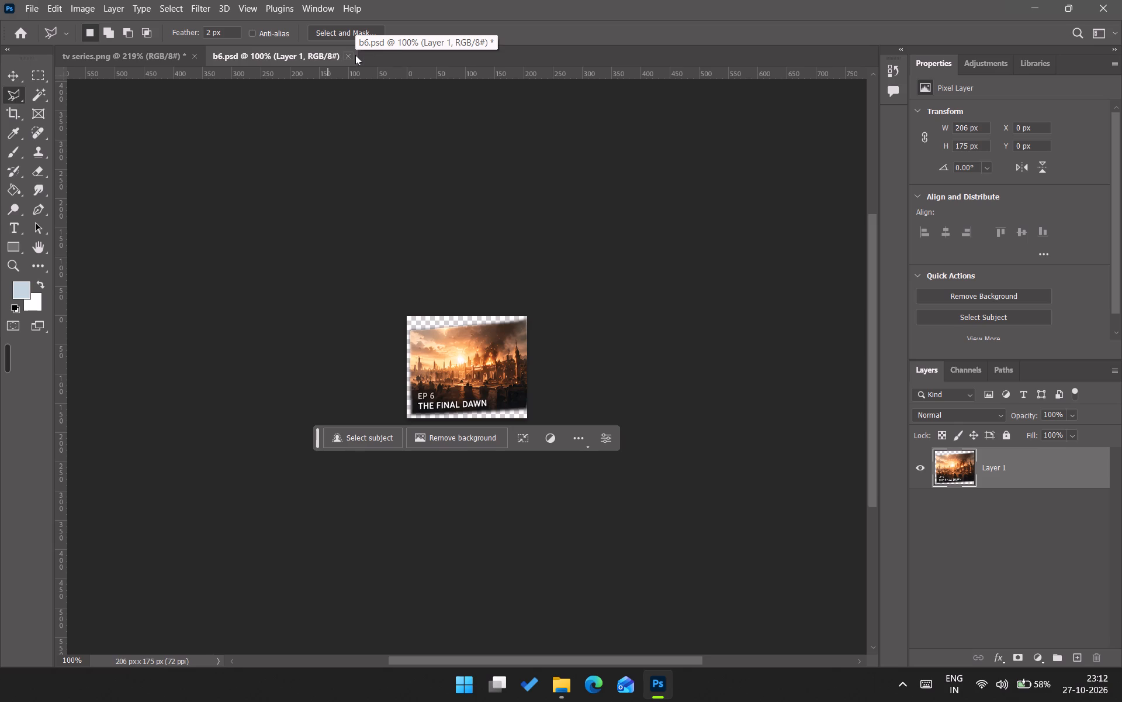
key("ctrl+w")
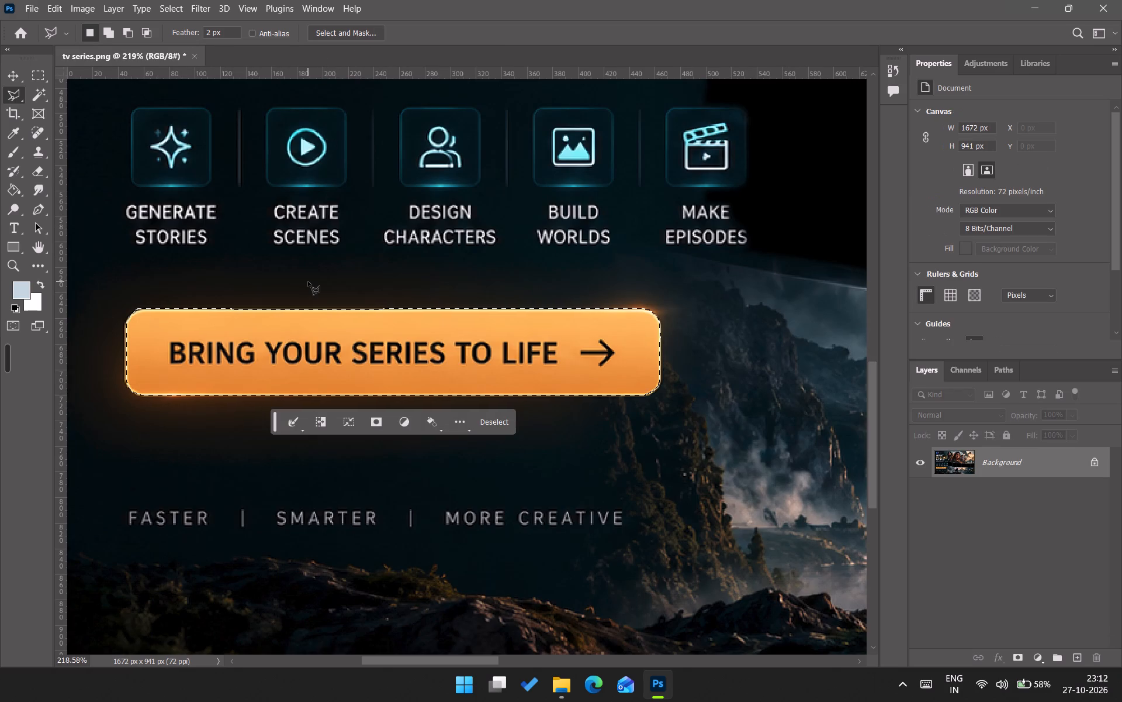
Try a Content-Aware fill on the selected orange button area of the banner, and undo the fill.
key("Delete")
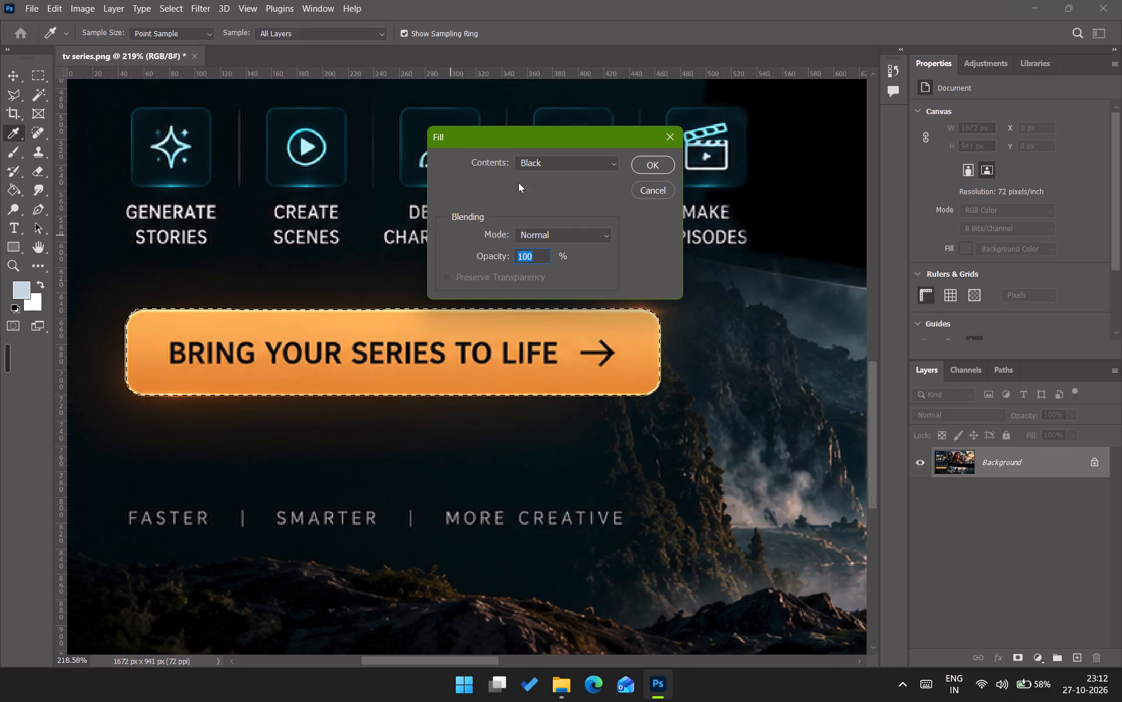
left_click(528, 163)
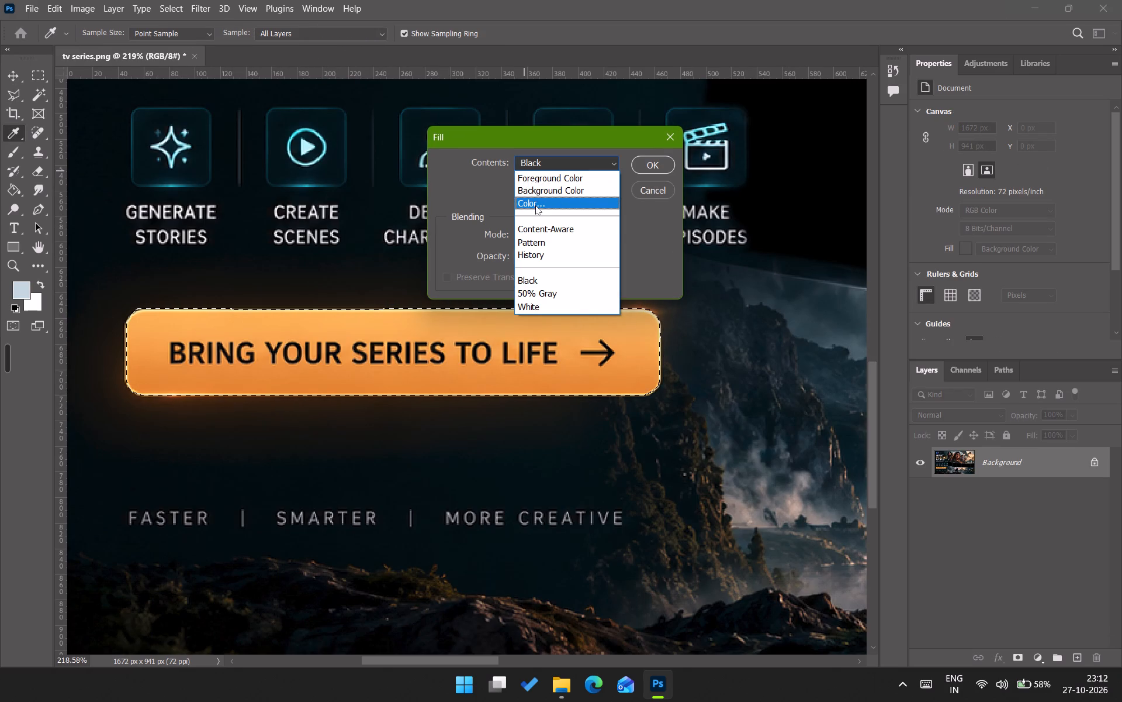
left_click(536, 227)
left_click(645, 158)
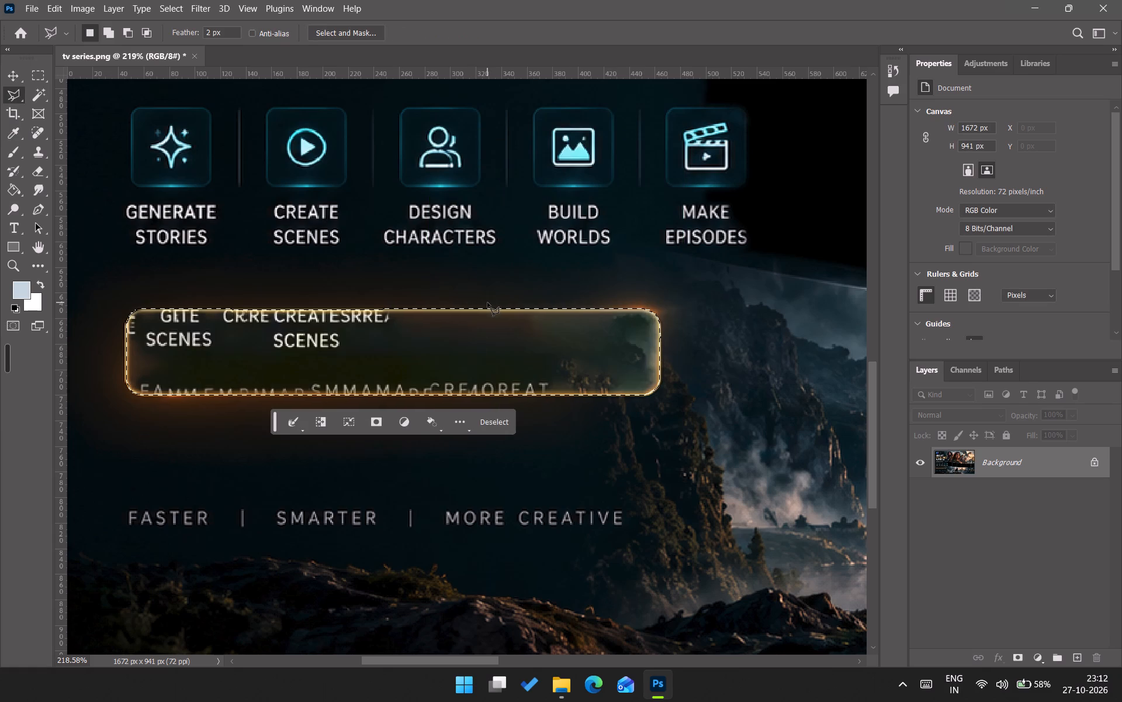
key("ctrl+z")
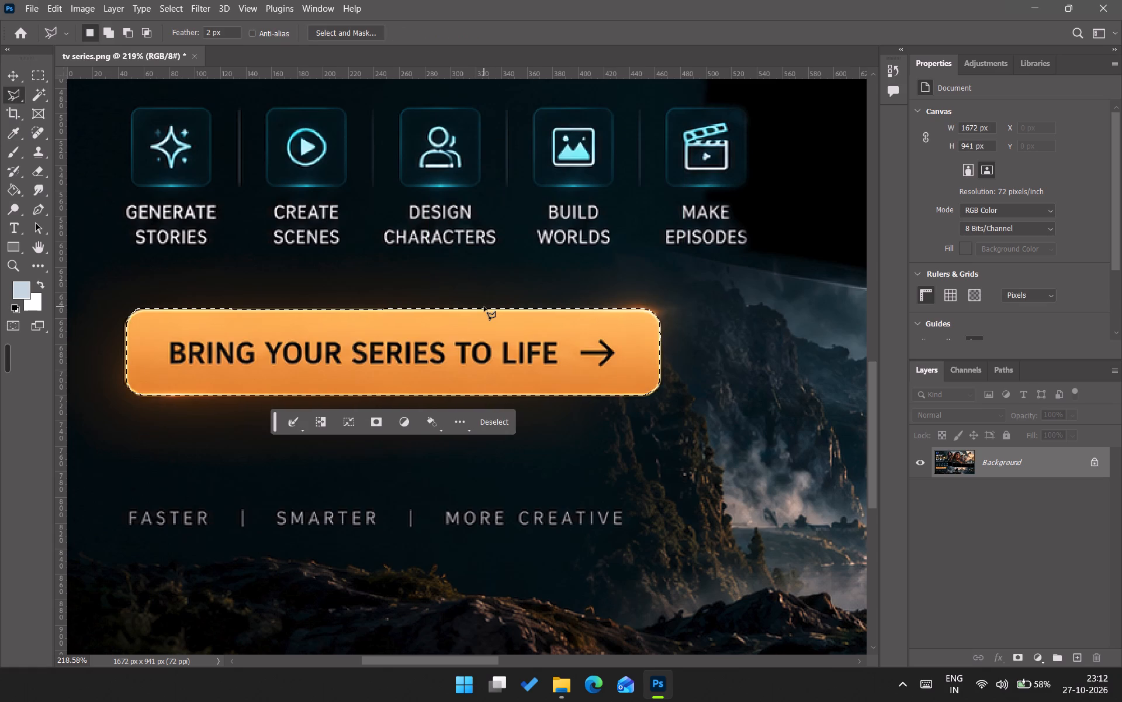
Fill the selected orange button area with black and deselect it.
key("Delete")
left_click(529, 160)
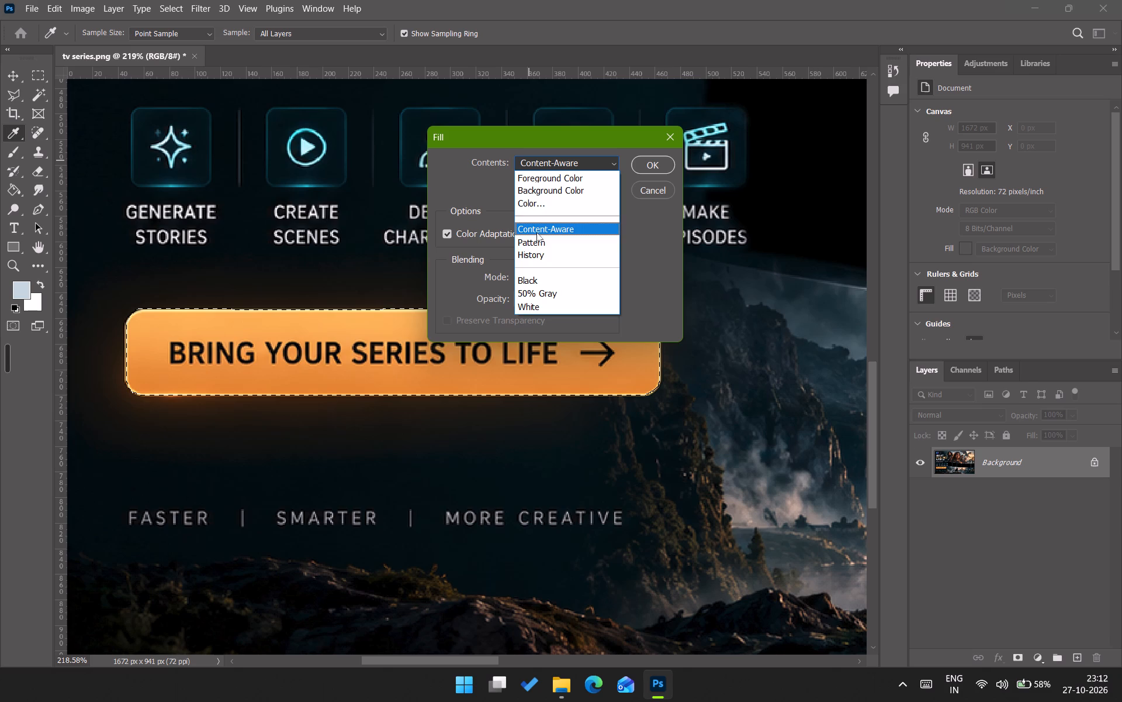
left_click(526, 280)
left_click(638, 164)
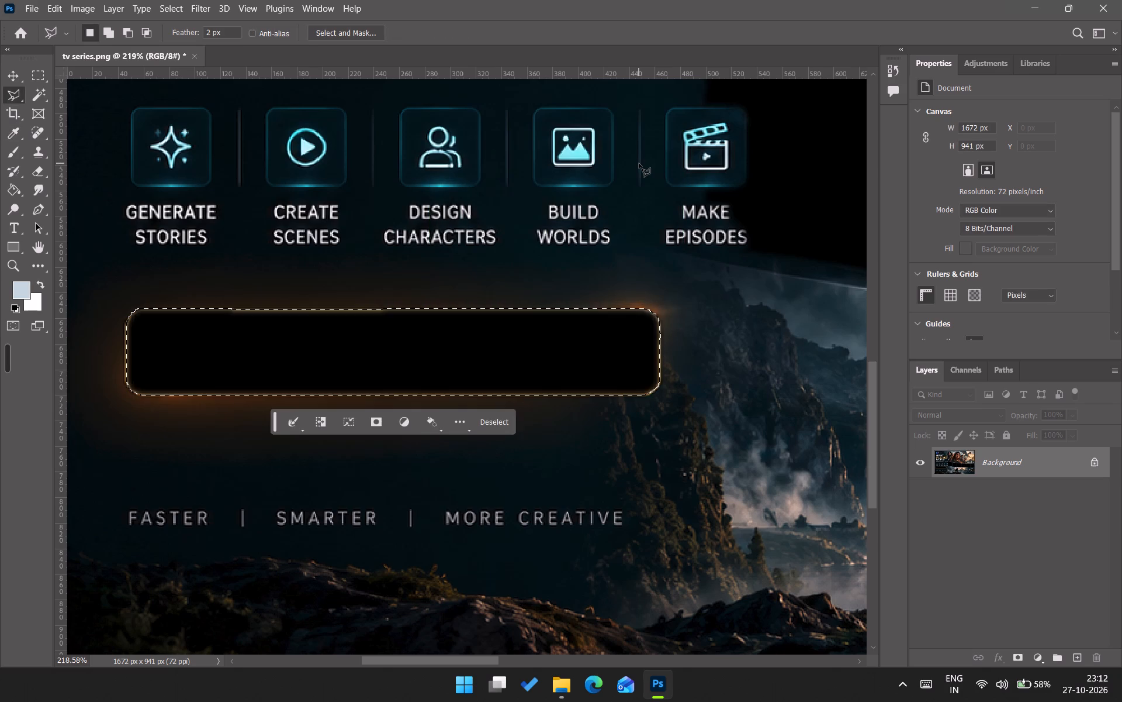
key("ctrl+d")
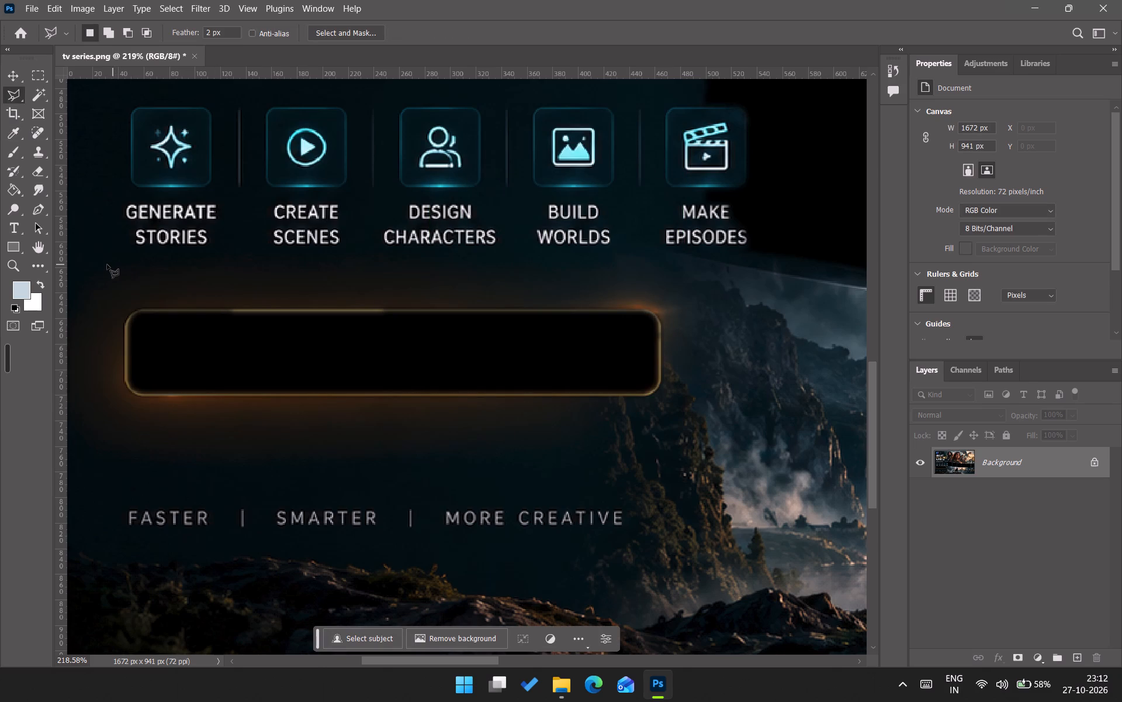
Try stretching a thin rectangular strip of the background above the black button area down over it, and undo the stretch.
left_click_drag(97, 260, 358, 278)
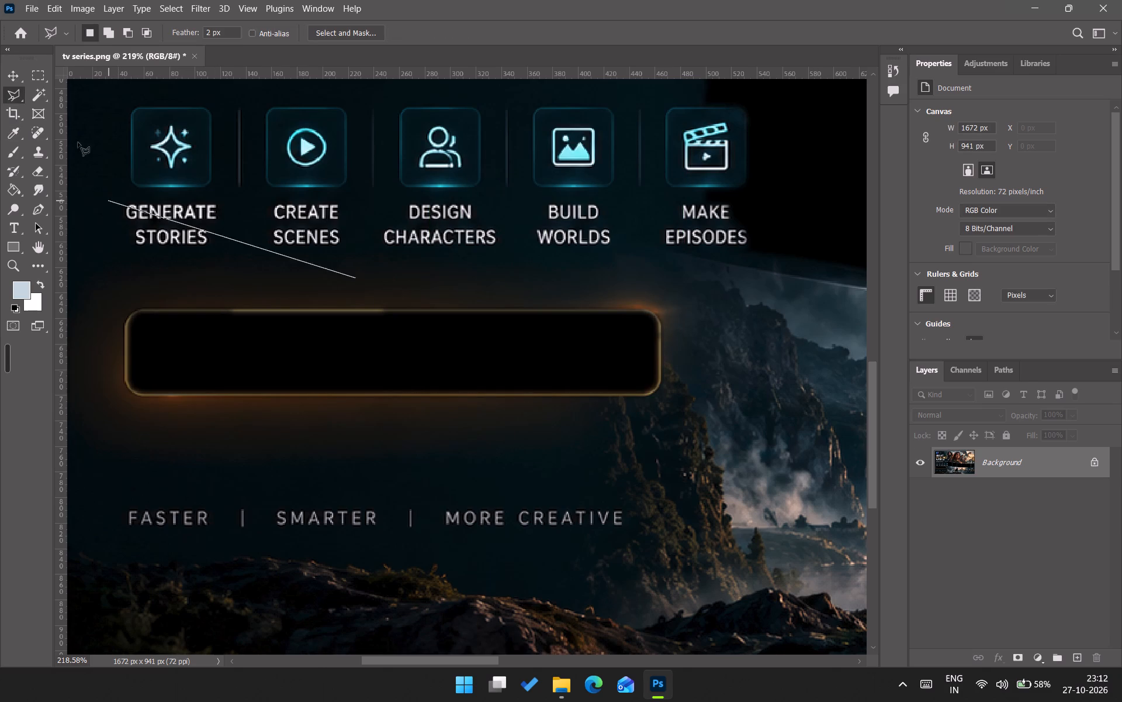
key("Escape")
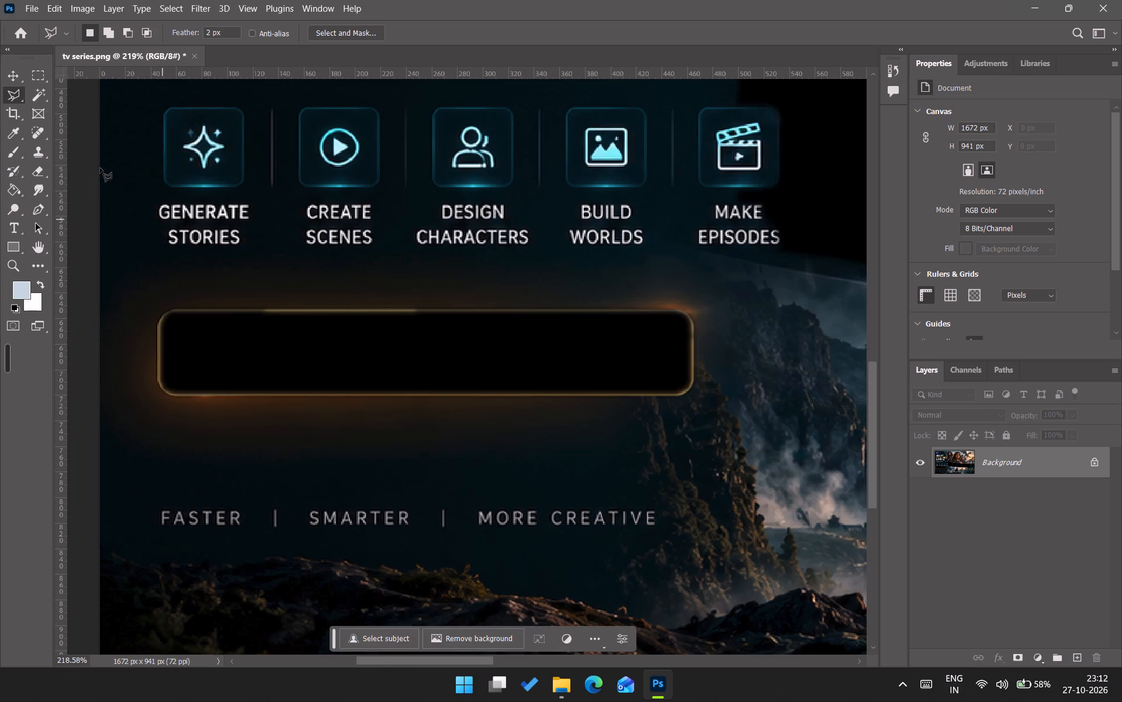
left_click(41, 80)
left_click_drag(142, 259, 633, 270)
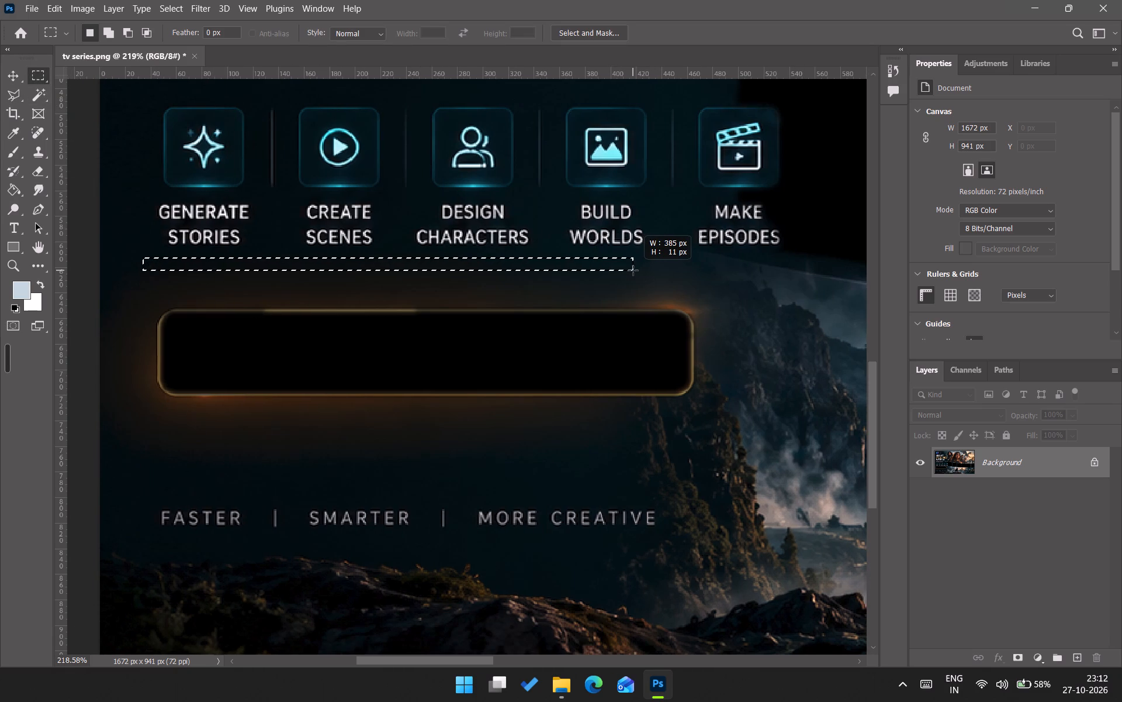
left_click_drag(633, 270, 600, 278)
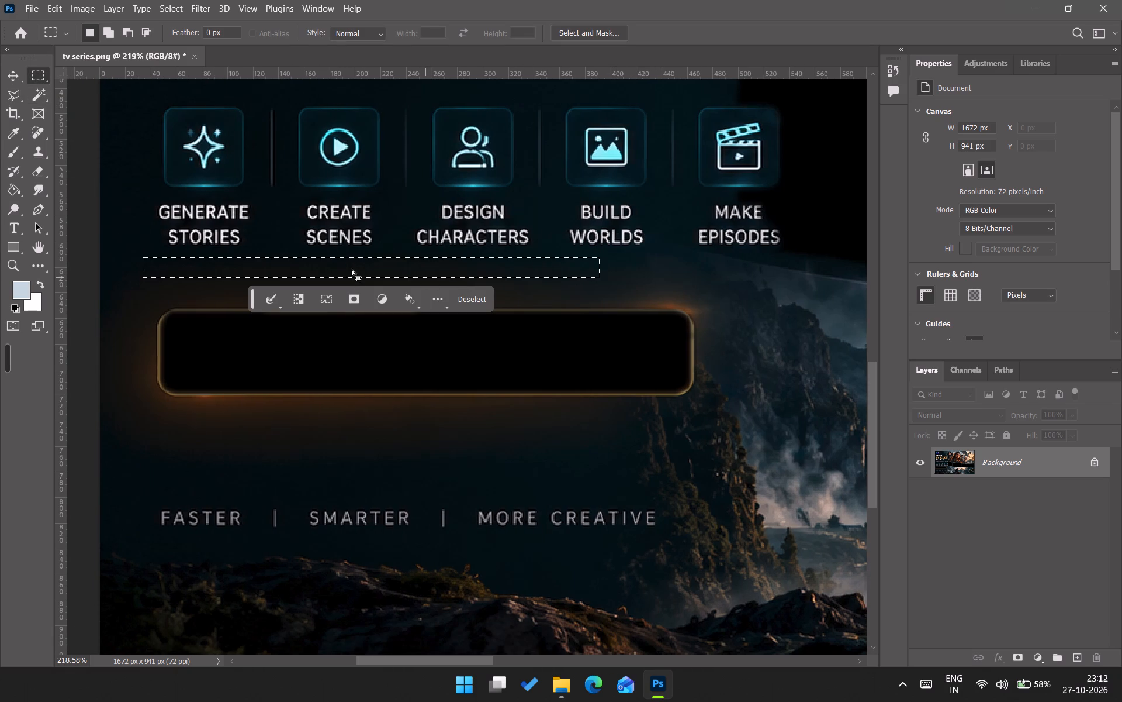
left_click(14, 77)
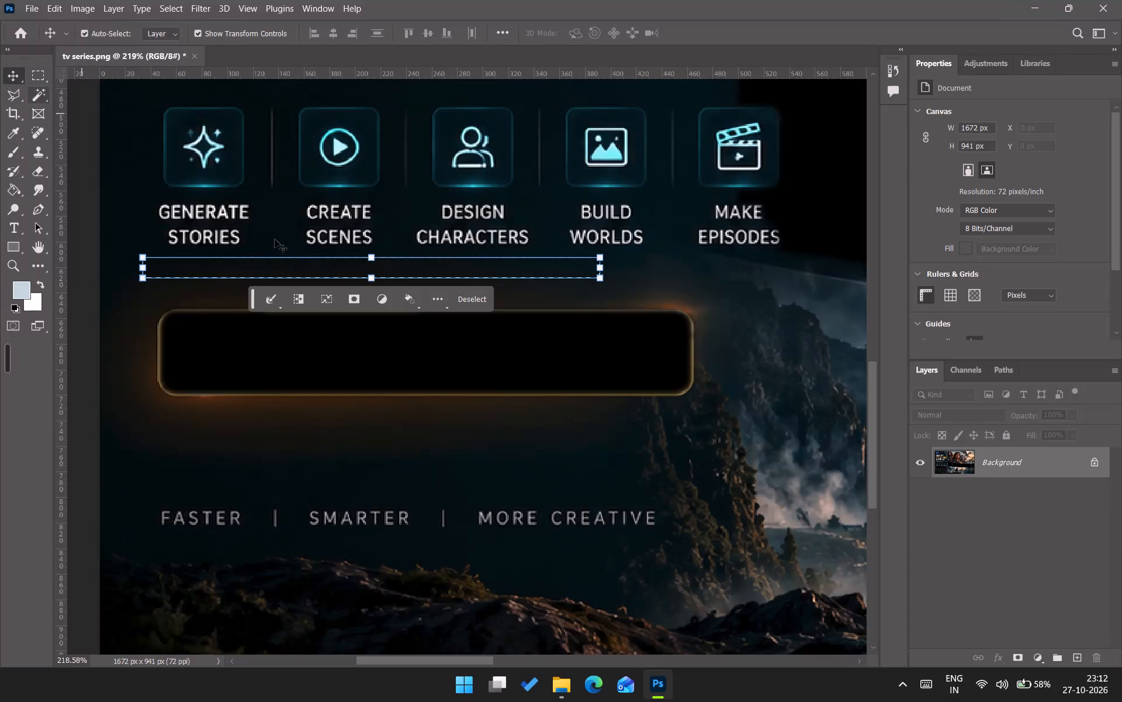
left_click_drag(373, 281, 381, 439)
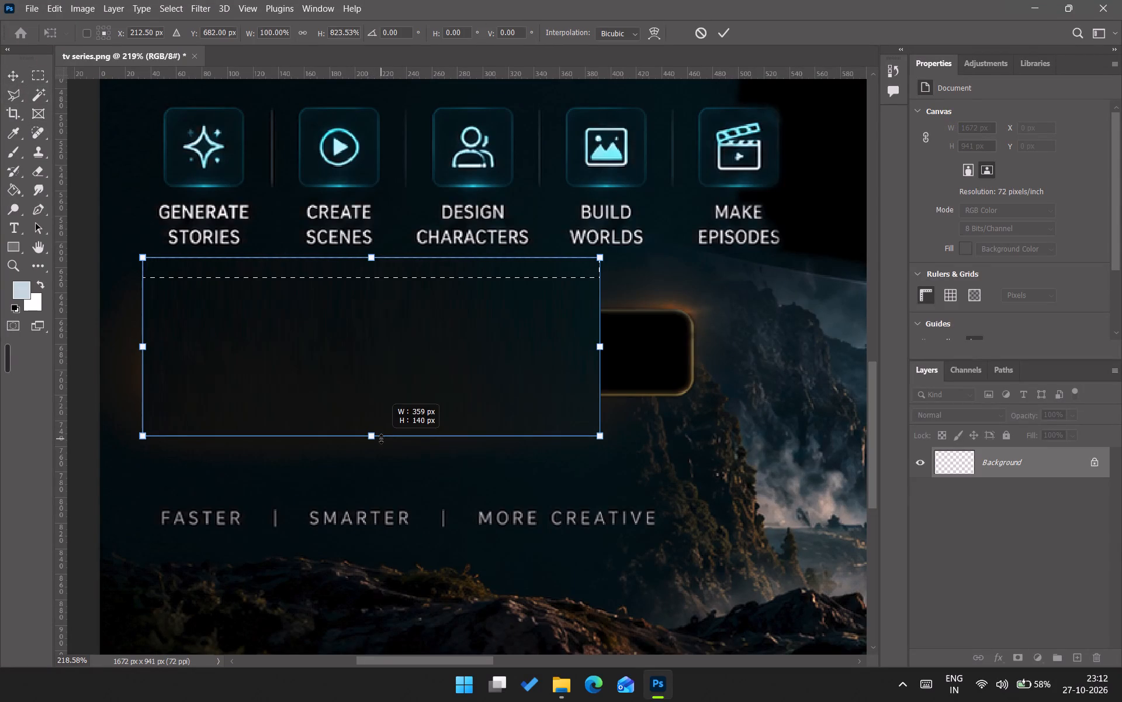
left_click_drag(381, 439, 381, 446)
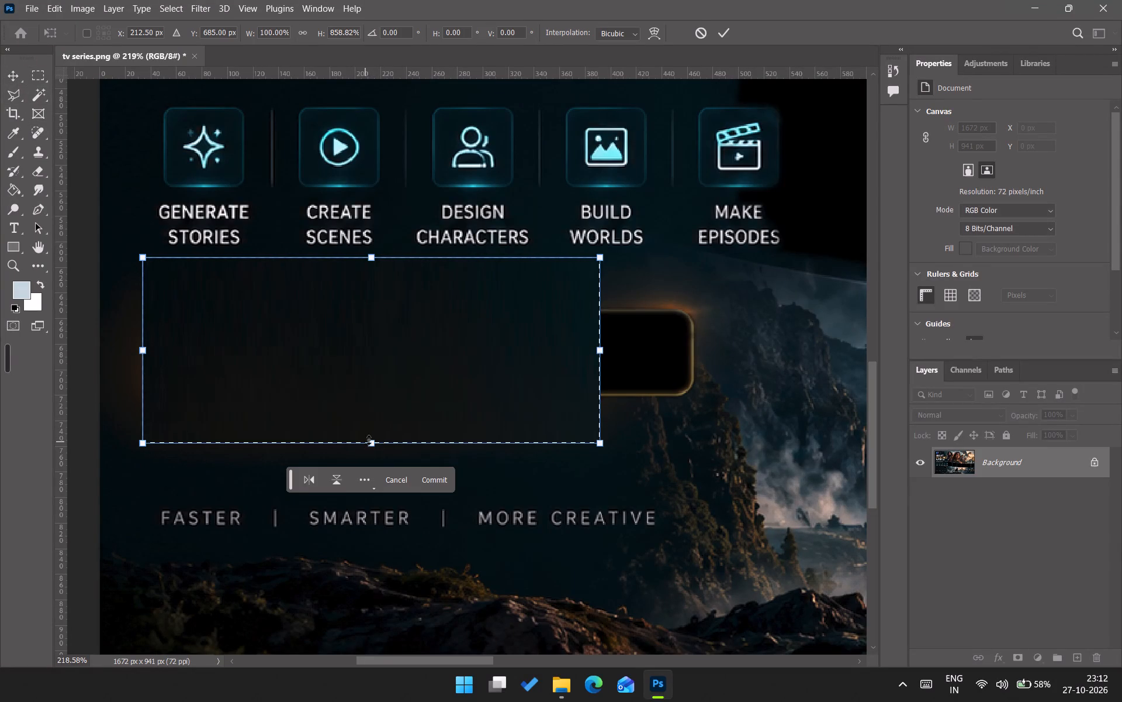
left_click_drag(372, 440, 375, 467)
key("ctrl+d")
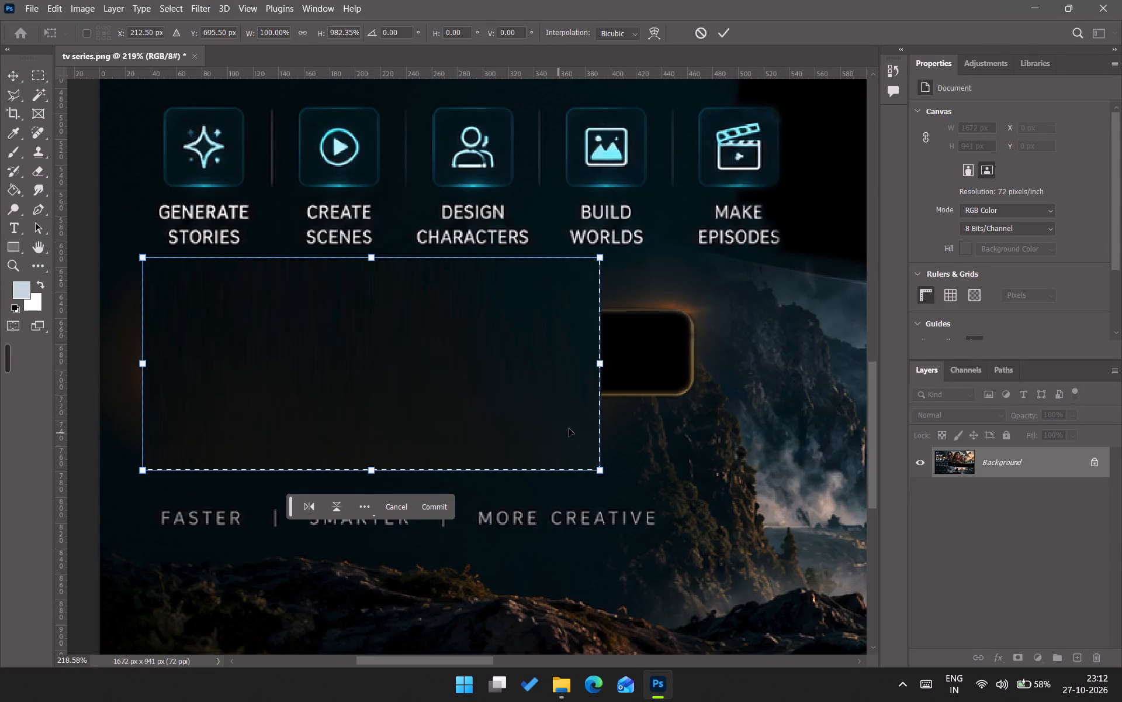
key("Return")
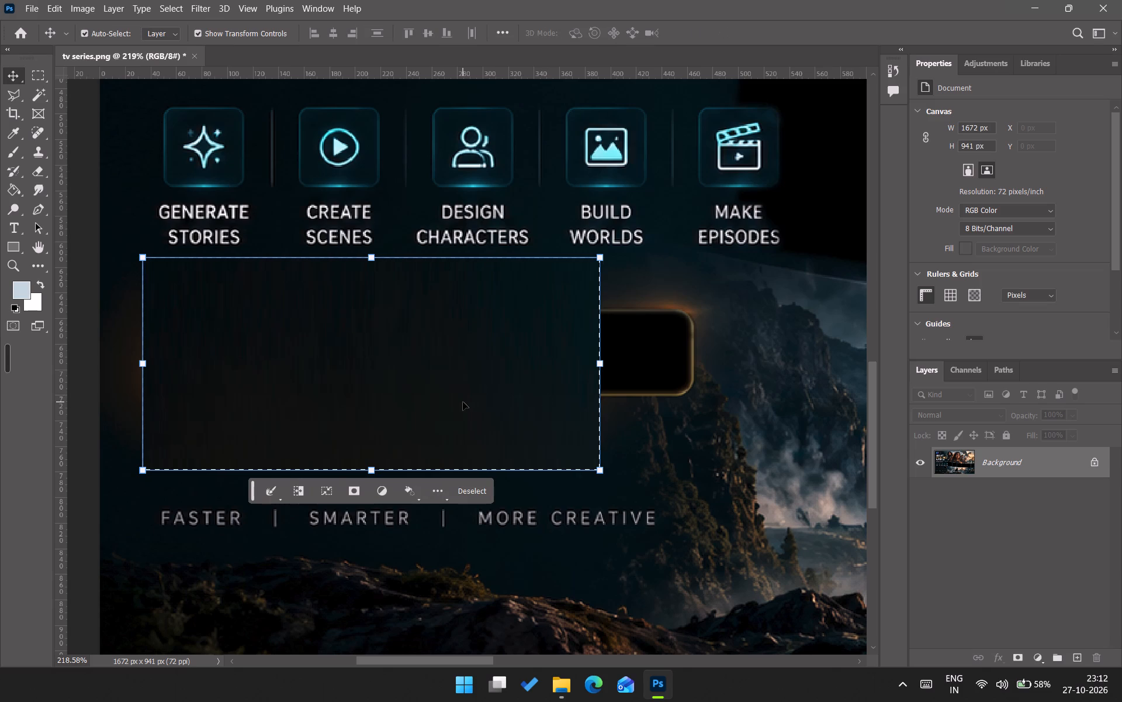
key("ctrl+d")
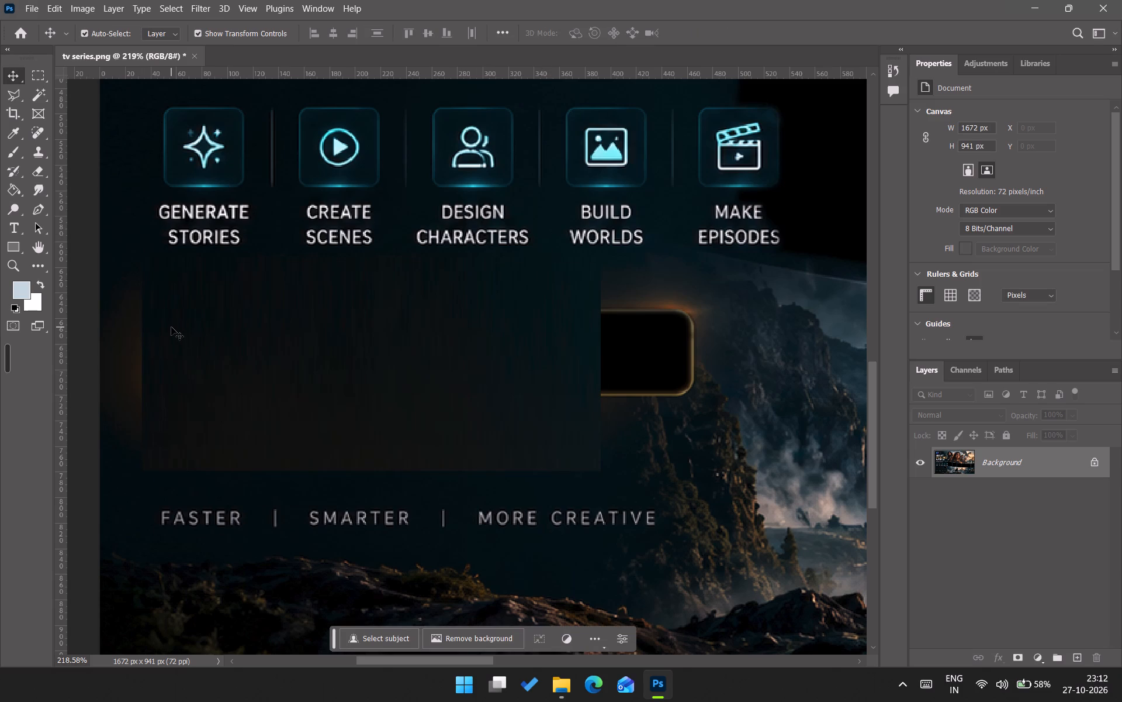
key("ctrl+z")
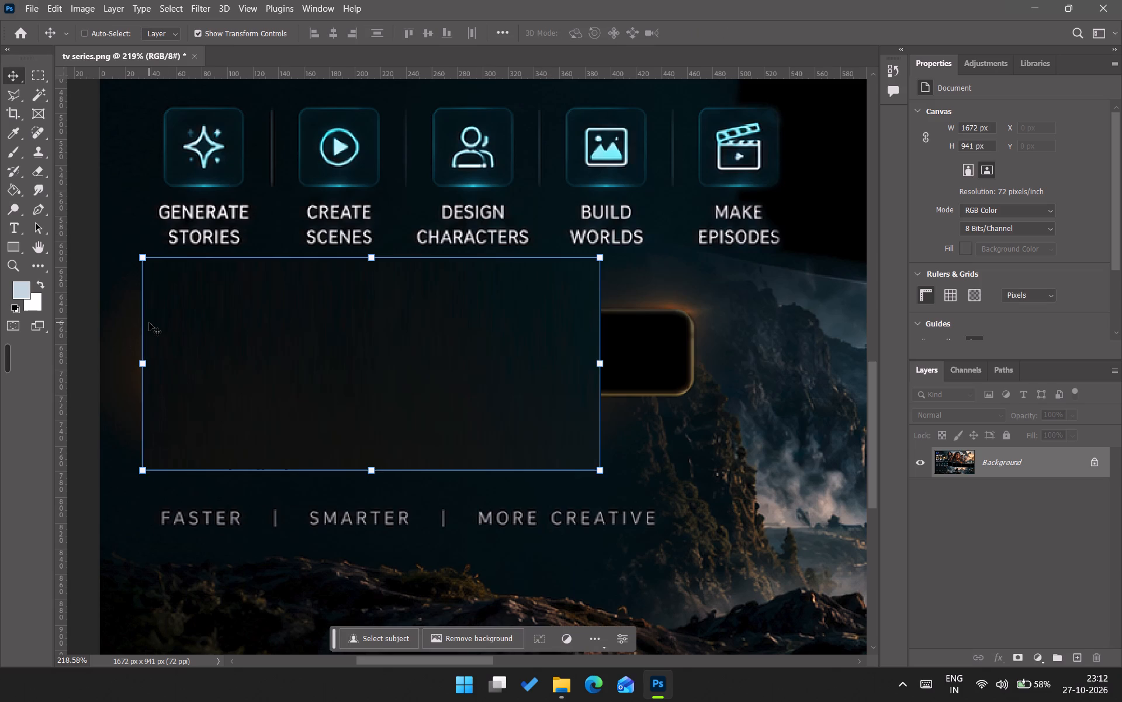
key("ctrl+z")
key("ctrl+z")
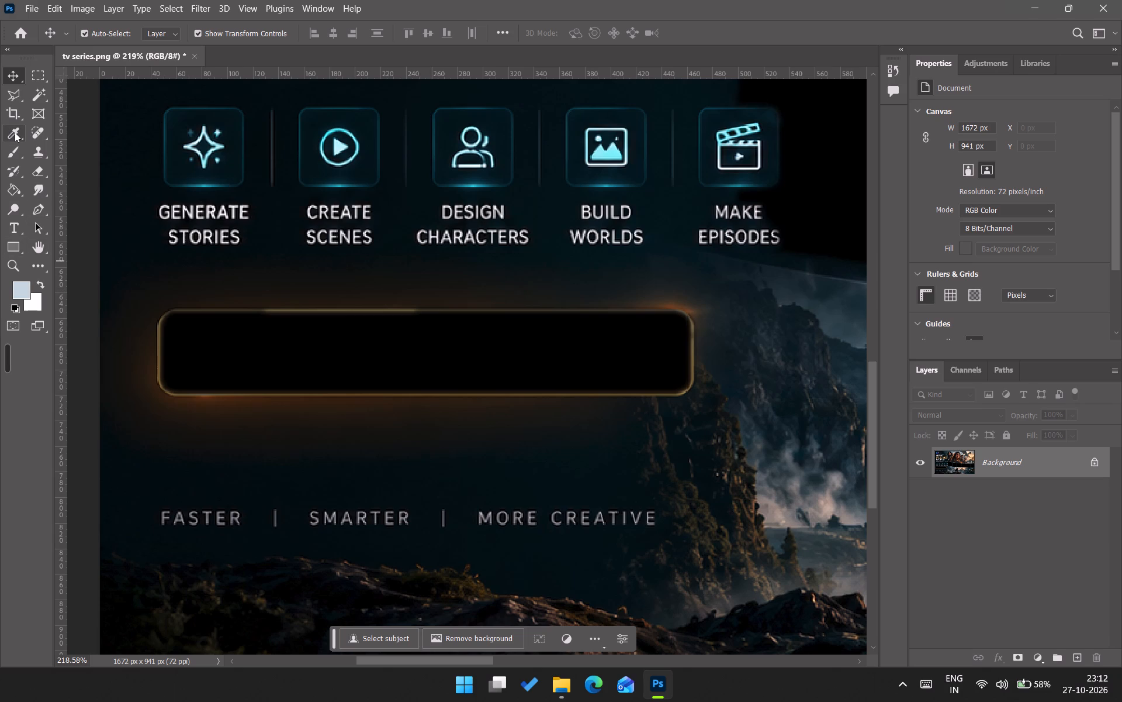
Clone dark background over the orange glow above the black button area with a 10 px Clone Stamp brush.
left_click(35, 149)
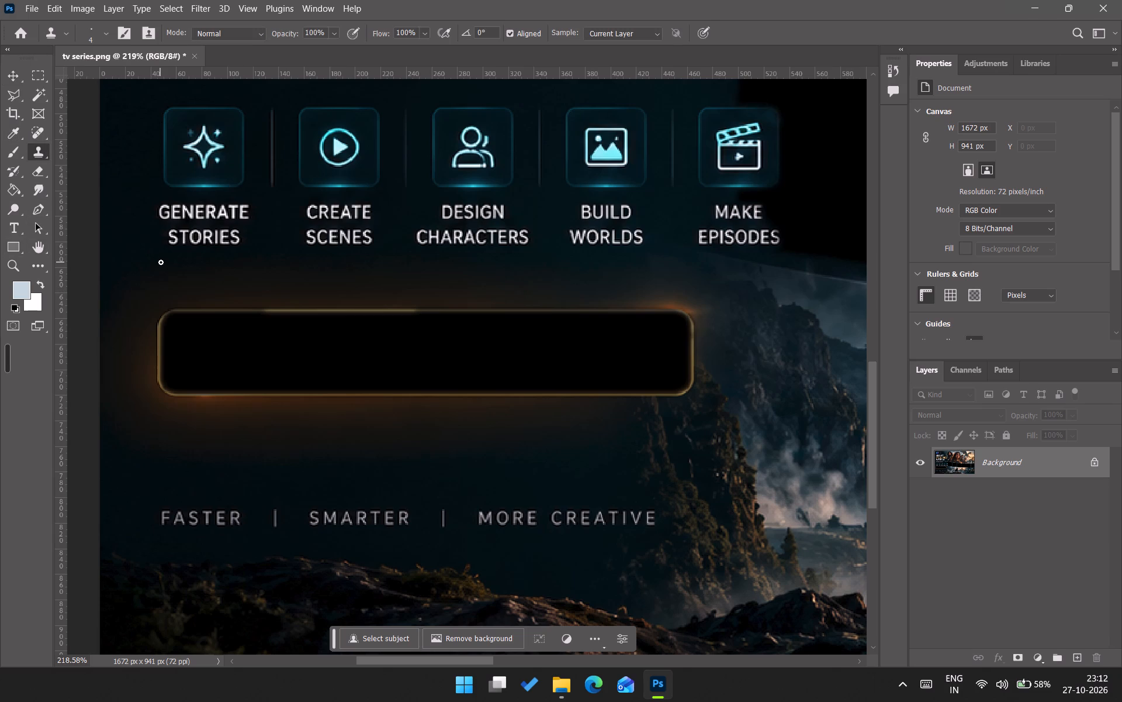
type("]]]]]]")
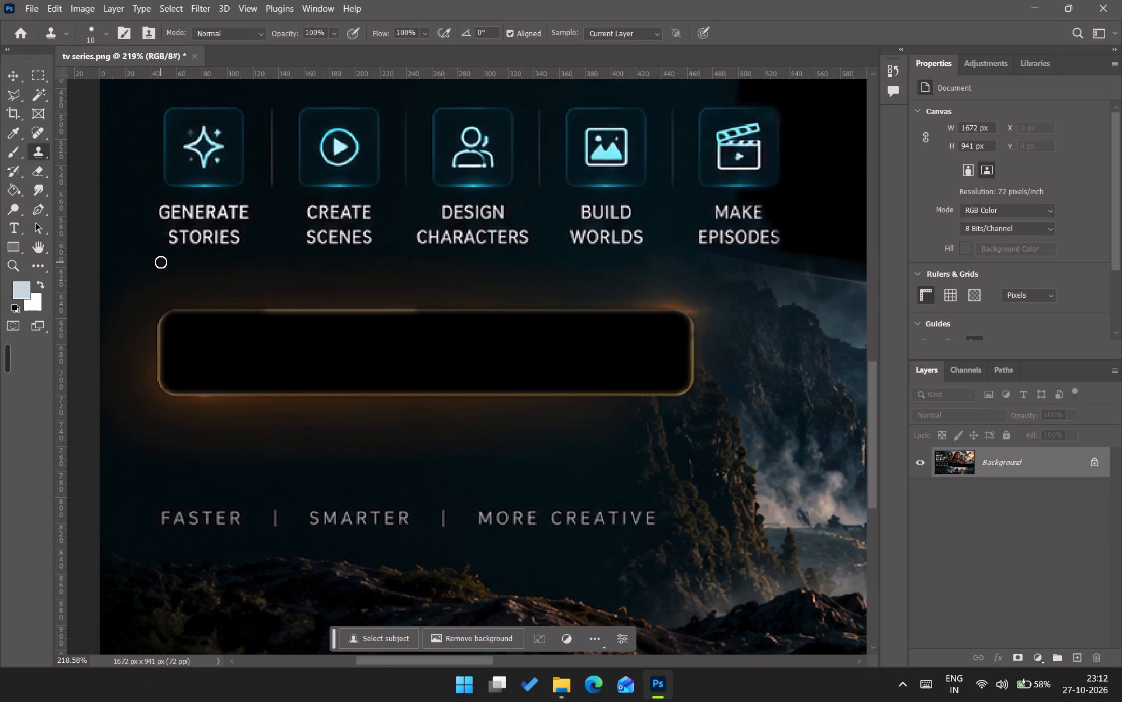
left_click(153, 268, "alt")
left_click_drag(162, 281, 137, 288)
left_click_drag(137, 288, 366, 279)
left_click_drag(366, 279, 439, 287)
Smudge dark background over the glow and border at the black button area's upper-left corner using a 20 px Smudge brush.
left_click(33, 194)
type("]]")
key("bracketright")
key("bracketright")
key("bracketright")
left_click_drag(141, 271, 157, 312)
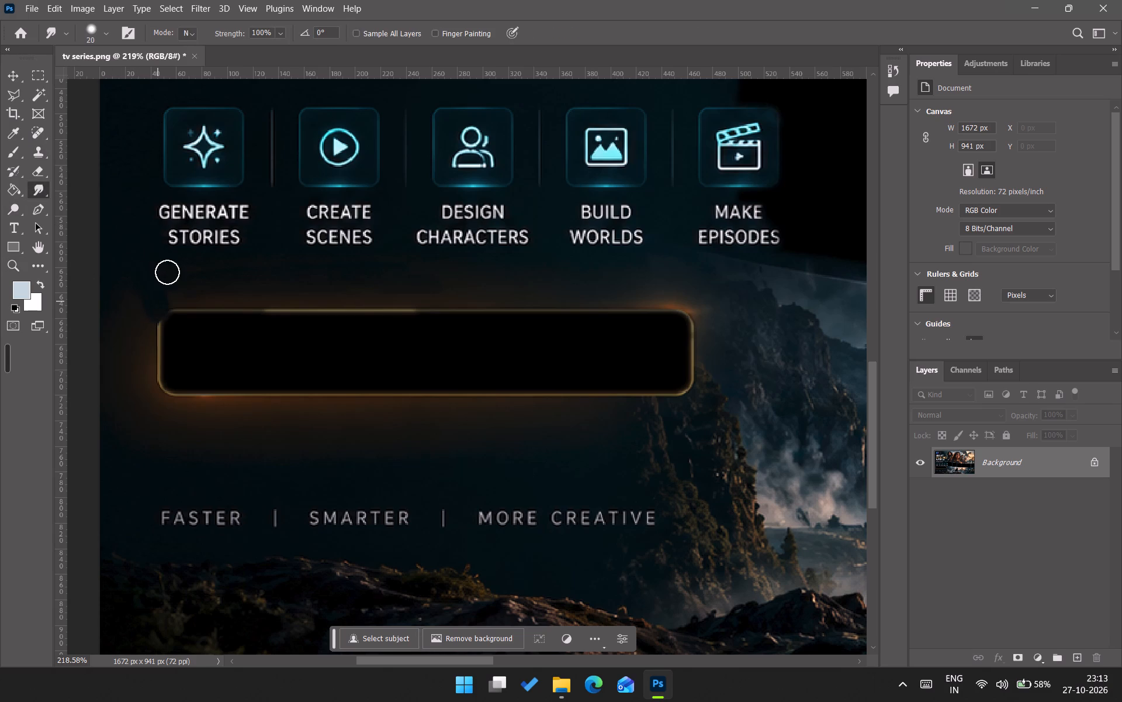
left_click_drag(170, 267, 189, 325)
left_click_drag(157, 281, 176, 329)
left_click_drag(135, 280, 136, 295)
left_click_drag(136, 295, 144, 318)
left_click_drag(103, 304, 171, 324)
left_click_drag(101, 330, 156, 330)
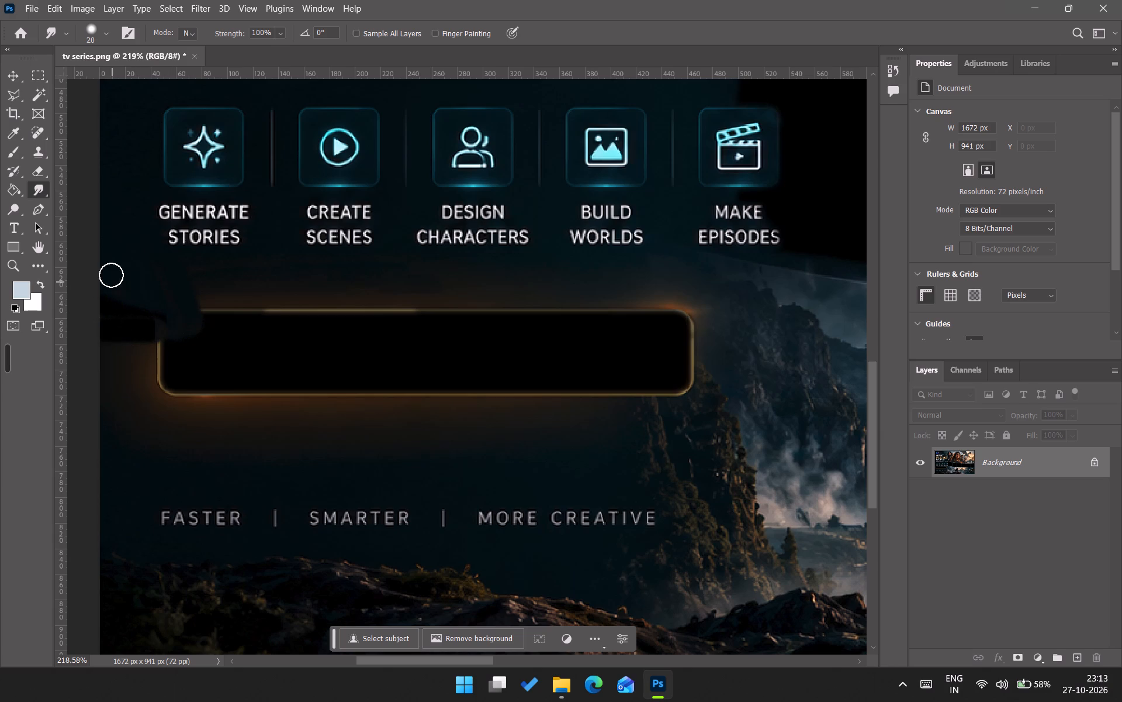
left_click_drag(111, 275, 150, 303)
left_click_drag(123, 294, 122, 328)
Smudge away the orange glow between the black button area and the banner's left edge, evening out the streaks along that edge.
left_click_drag(131, 254, 120, 402)
left_click_drag(99, 411, 162, 387)
left_click_drag(94, 391, 185, 371)
left_click_drag(123, 429, 133, 356)
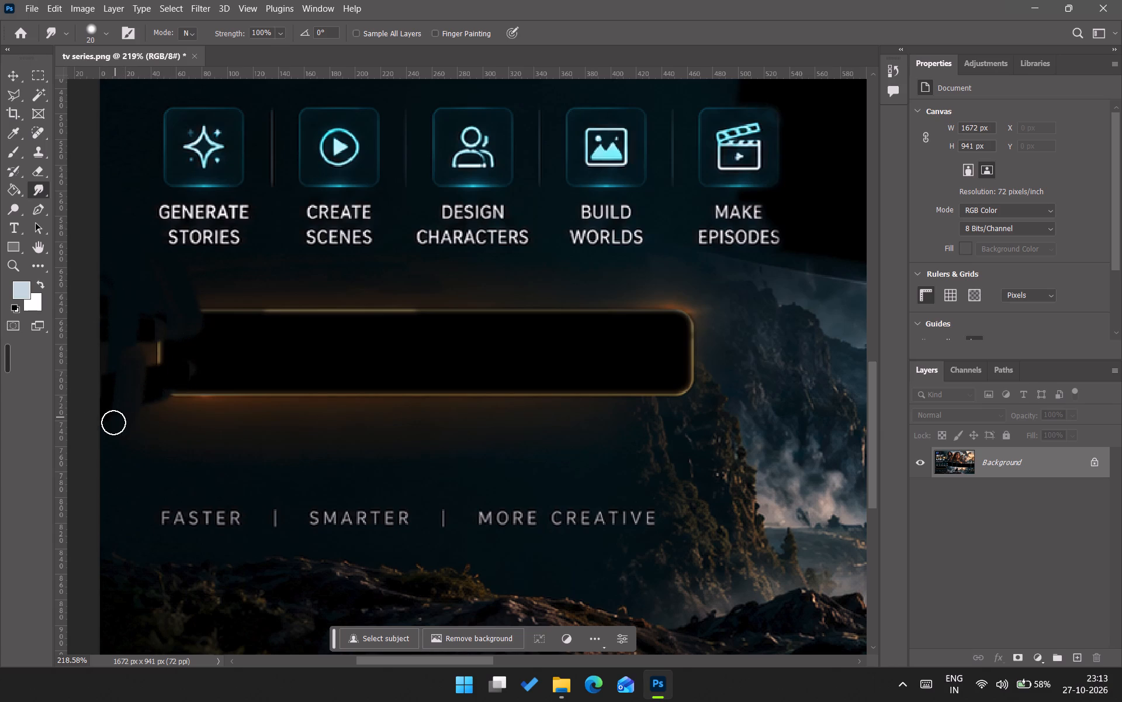
left_click_drag(112, 425, 125, 321)
left_click_drag(102, 417, 119, 256)
left_click_drag(103, 389, 104, 243)
left_click_drag(104, 243, 106, 215)
left_click_drag(127, 277, 78, 232)
left_click_drag(102, 228, 96, 226)
left_click_drag(103, 216, 61, 228)
Smudge surrounding dark background over the black button area's left end and lower-left corner to cover the remaining border and glow.
left_click_drag(148, 295, 191, 323)
left_click_drag(129, 307, 176, 314)
left_click_drag(130, 337, 207, 335)
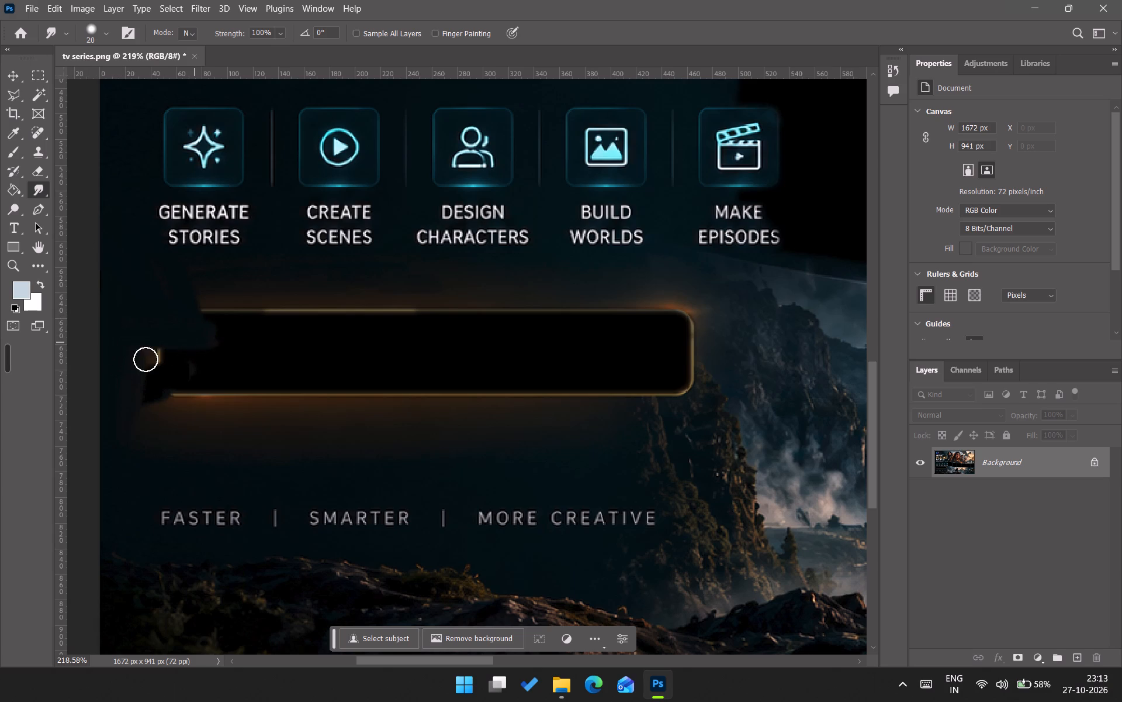
left_click_drag(132, 360, 198, 348)
left_click_drag(133, 389, 209, 349)
left_click_drag(137, 417, 231, 324)
left_click_drag(144, 437, 200, 370)
left_click_drag(161, 458, 221, 363)
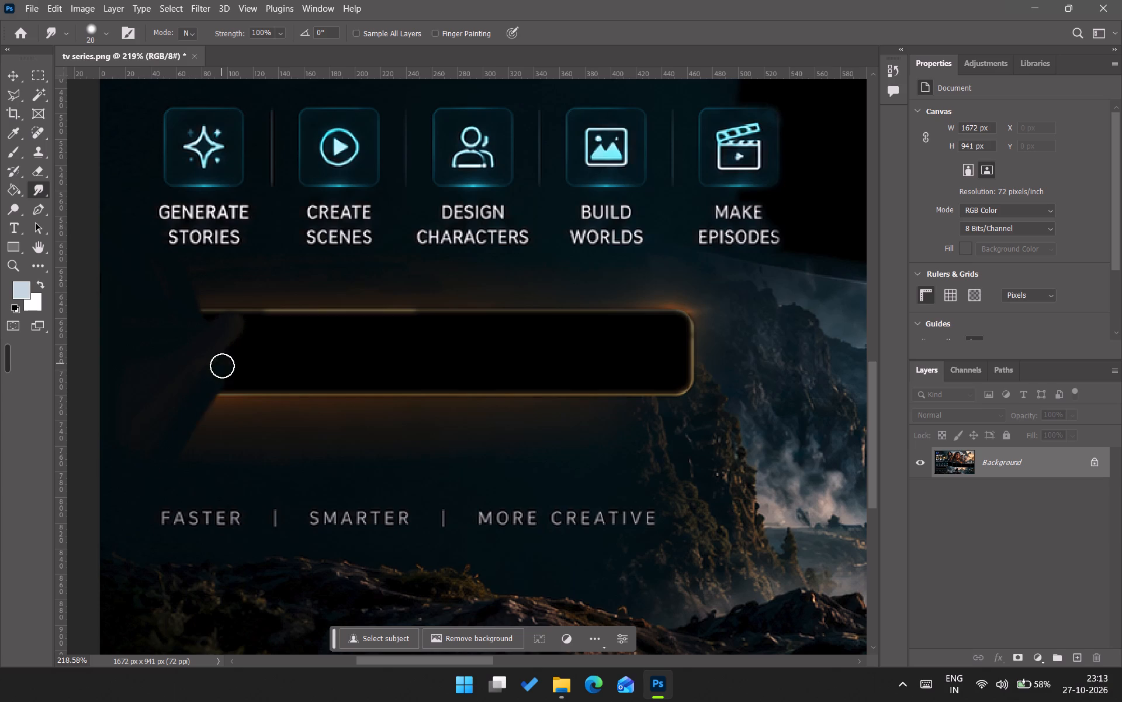
left_click_drag(175, 448, 250, 357)
left_click_drag(196, 460, 269, 365)
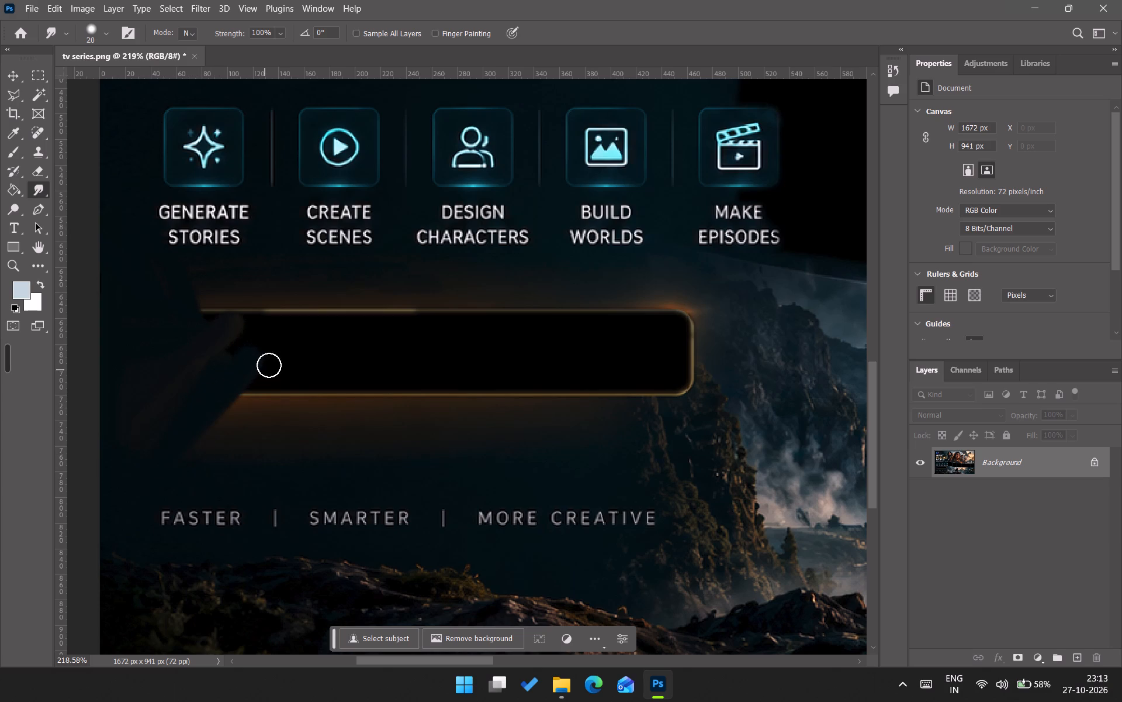
left_click_drag(151, 439, 230, 342)
left_click_drag(151, 408, 218, 329)
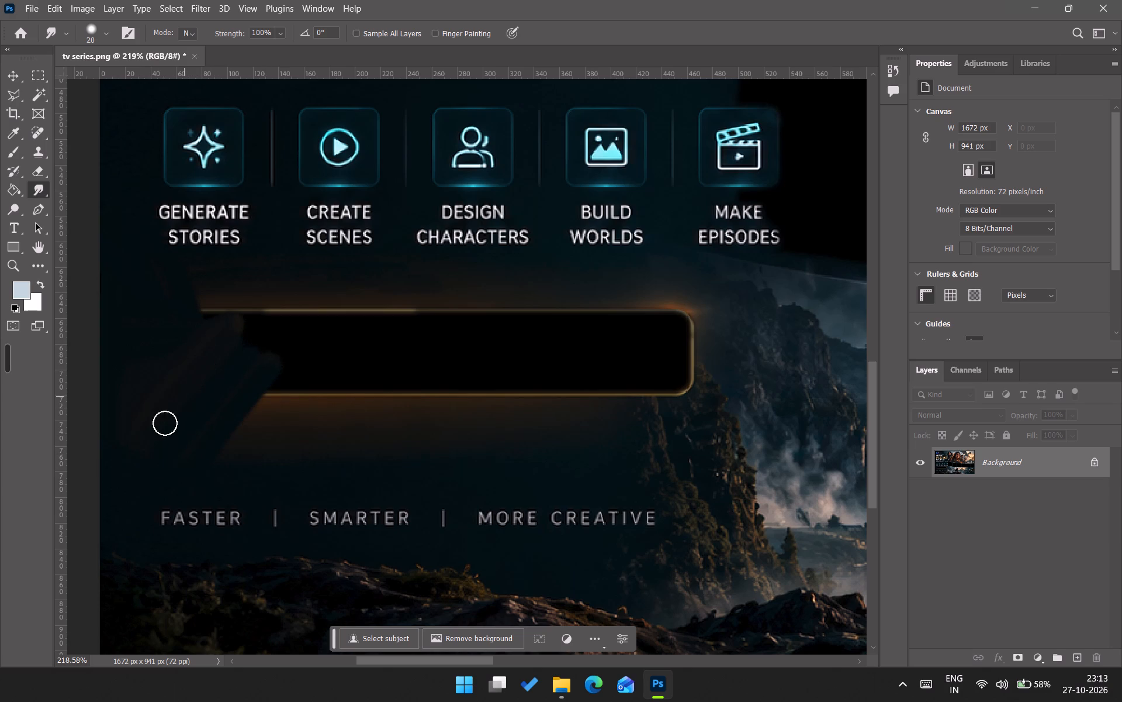
left_click_drag(147, 414, 200, 340)
Smudge dark background downward over the button area's upper border and glow, from below GENERATE STORIES to below CREATE SCENES.
left_click_drag(207, 290, 215, 369)
left_click_drag(220, 282, 234, 353)
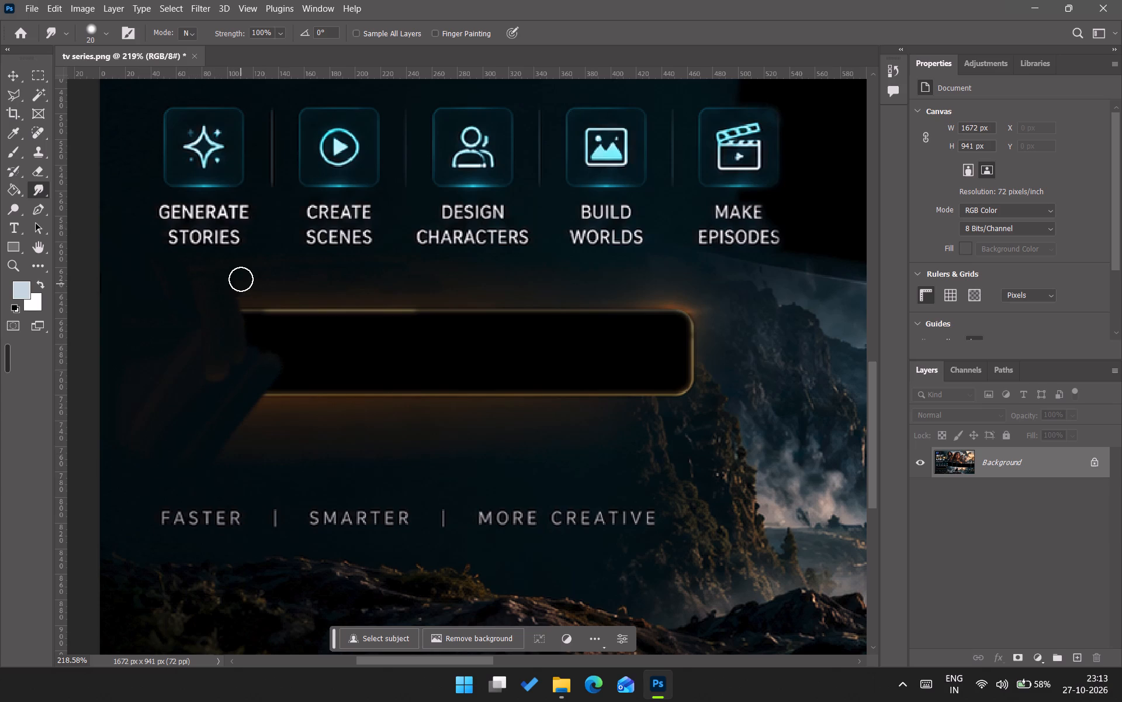
left_click_drag(241, 279, 250, 328)
left_click_drag(257, 266, 266, 336)
left_click_drag(288, 280, 293, 343)
left_click_drag(294, 283, 290, 352)
left_click_drag(282, 290, 284, 340)
left_click_drag(304, 306, 304, 338)
left_click_drag(306, 259, 313, 328)
left_click_drag(334, 276, 343, 357)
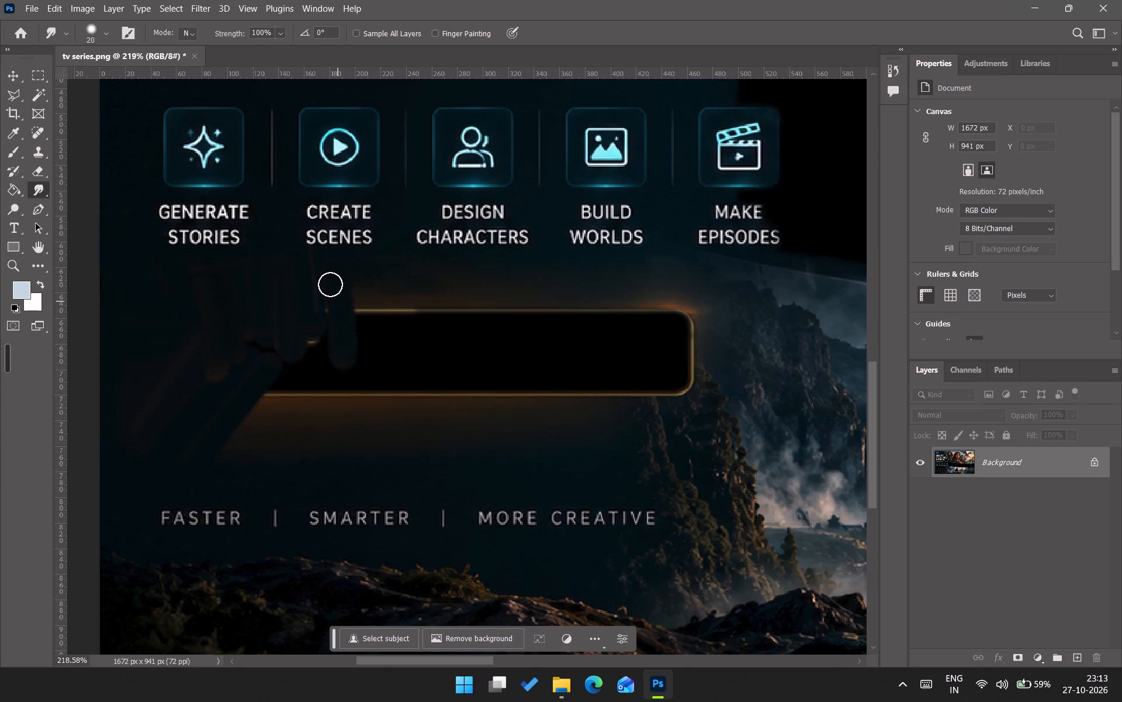
left_click_drag(311, 266, 311, 325)
left_click_drag(344, 277, 339, 335)
left_click_drag(333, 292, 331, 325)
left_click_drag(328, 285, 317, 331)
Smudge dark background downward over the black button area's upper border and glow, from below CREATE SCENES to below DESIGN CHARACTERS.
left_click_drag(356, 267, 356, 315)
left_click_drag(380, 269, 380, 331)
left_click_drag(394, 263, 396, 312)
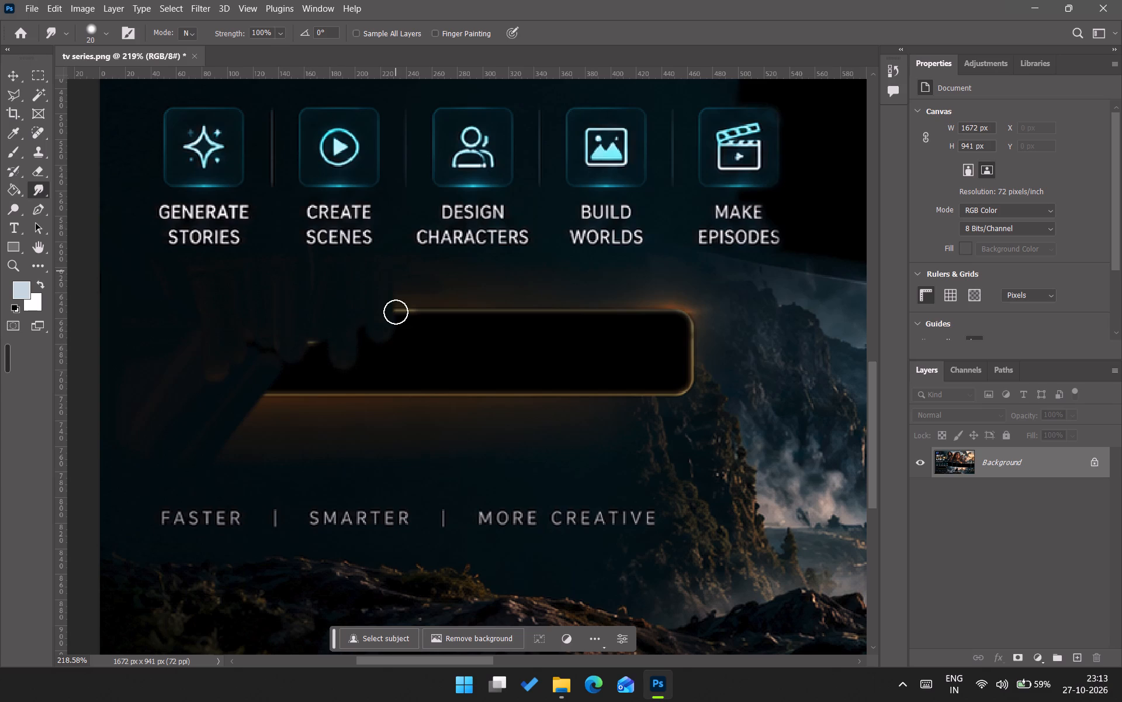
left_click_drag(396, 312, 395, 312)
left_click_drag(410, 249, 412, 291)
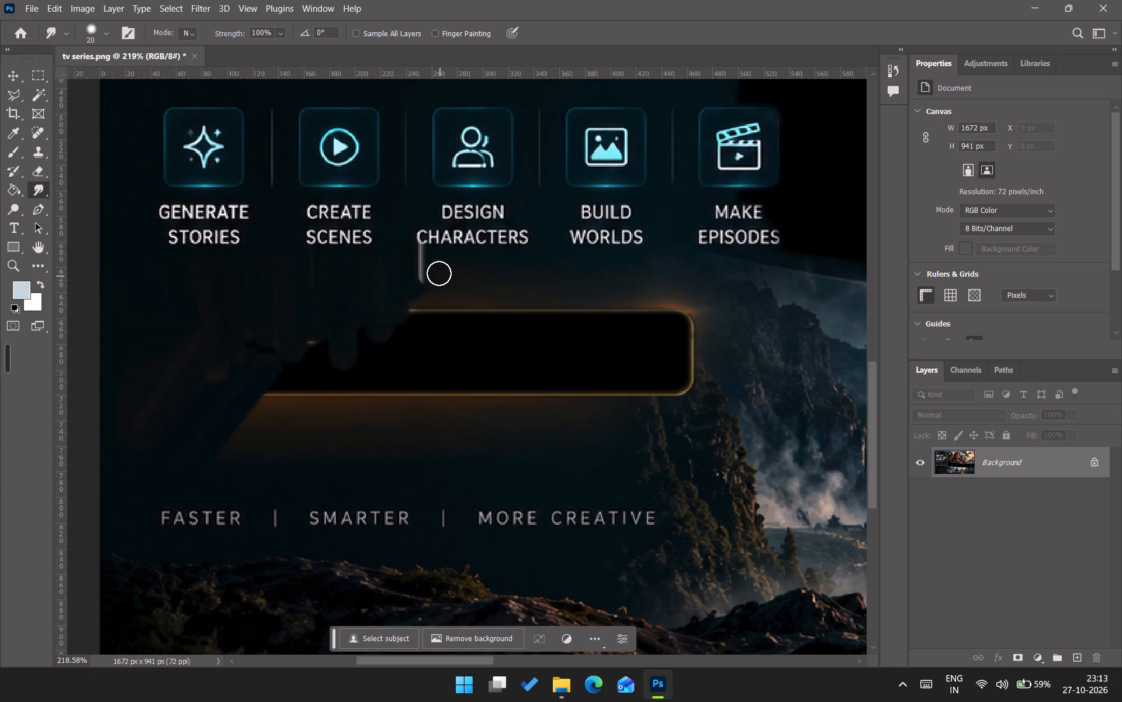
key("ctrl+z")
left_click_drag(430, 272, 428, 304)
left_click_drag(408, 274, 409, 322)
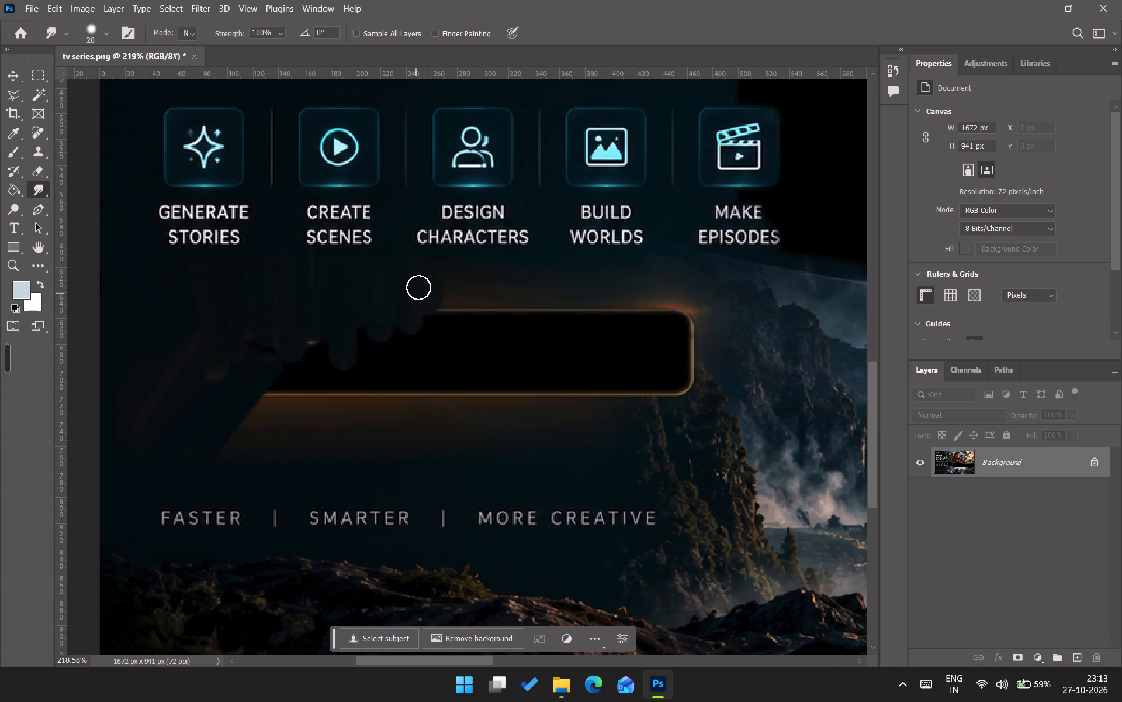
left_click_drag(421, 283, 431, 321)
left_click_drag(451, 272, 453, 319)
left_click_drag(457, 288, 463, 311)
Continue smudging dark background over the button area's upper border, from below DESIGN CHARACTERS to below BUILD WORLDS.
left_click_drag(475, 278, 476, 279)
left_click_drag(476, 279, 483, 336)
left_click(494, 292)
left_click_drag(496, 283, 496, 323)
left_click_drag(509, 277, 513, 318)
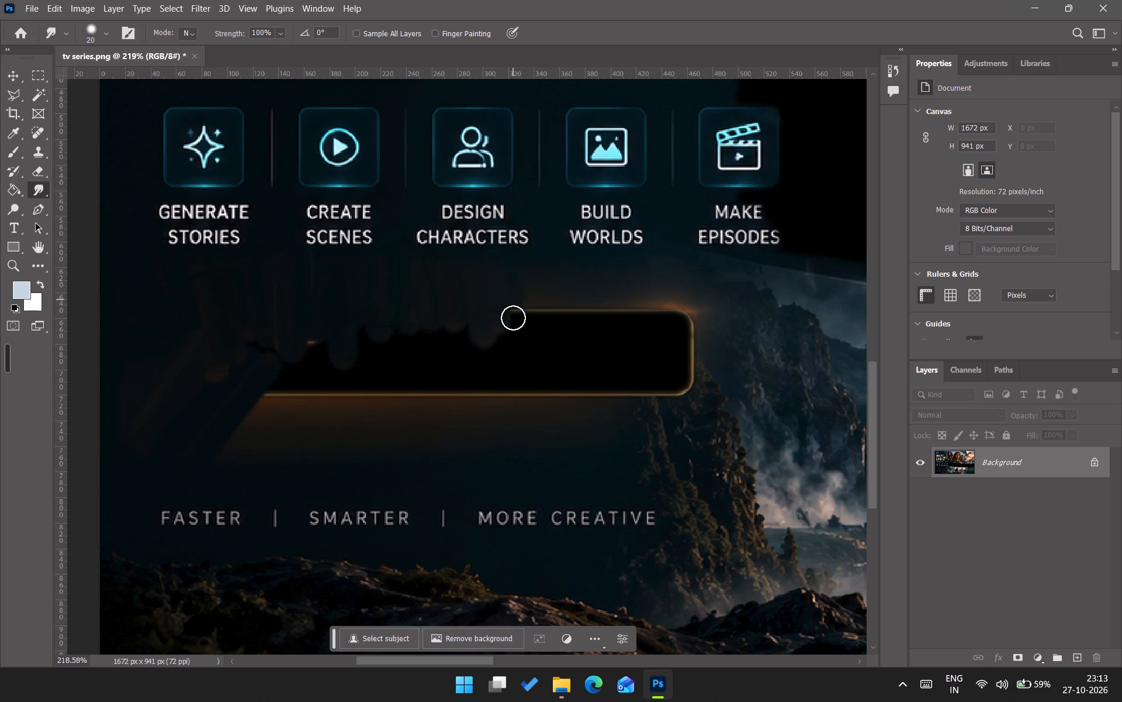
left_click_drag(513, 318, 514, 336)
left_click_drag(535, 267, 534, 332)
left_click_drag(553, 266, 559, 375)
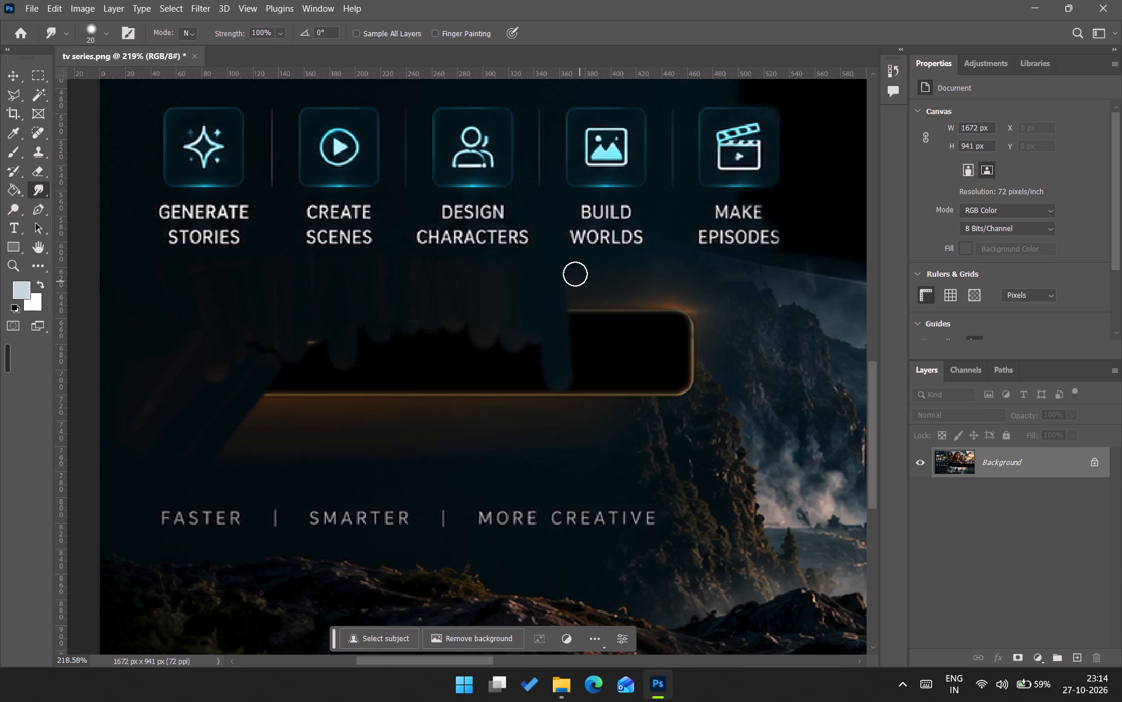
left_click_drag(574, 272, 577, 346)
Smudge surrounding background into the black button area's end beside the cliff, covering its upper corner and glow.
left_click_drag(642, 408, 635, 359)
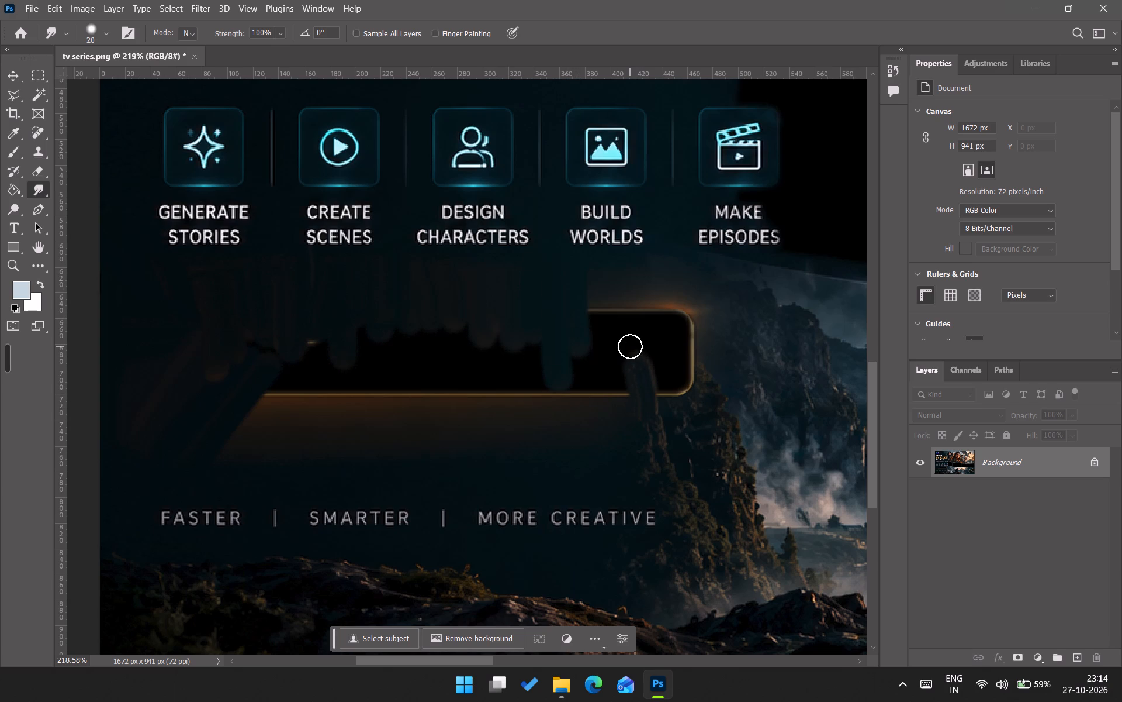
left_click_drag(639, 288, 629, 355)
left_click_drag(629, 355, 629, 355)
left_click_drag(654, 293, 675, 354)
left_click_drag(685, 305, 677, 356)
left_click_drag(698, 304, 691, 328)
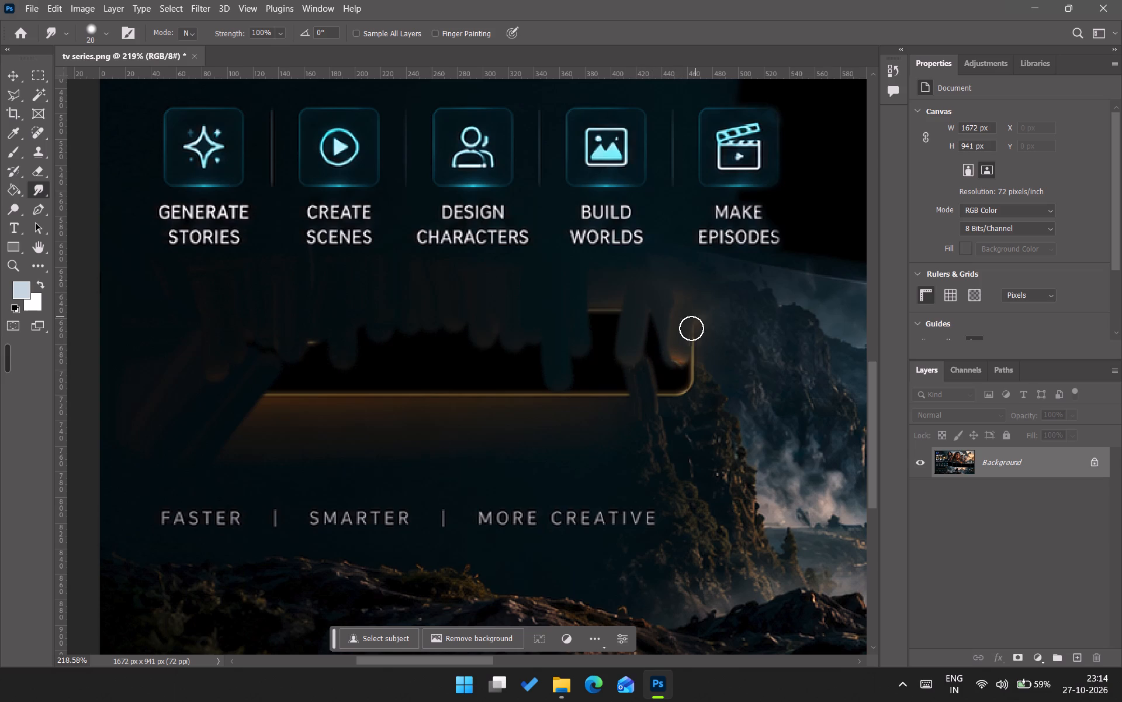
left_click_drag(691, 328, 685, 335)
Smudge dark background over the remaining upper border and glow between MAKE EPISODES and BUILD WORLDS.
left_click_drag(681, 256, 664, 336)
left_click_drag(667, 272, 668, 272)
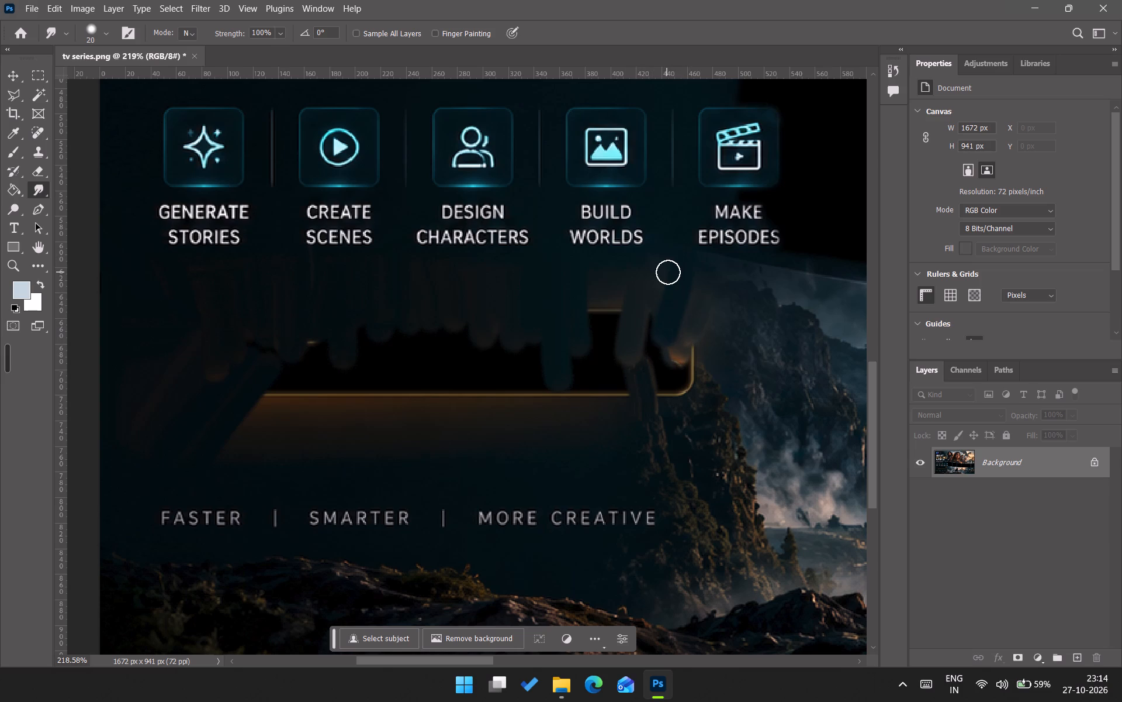
left_click_drag(668, 272, 663, 325)
left_click_drag(657, 288, 631, 332)
left_click_drag(620, 281, 614, 317)
left_click_drag(614, 277, 614, 280)
left_click_drag(614, 280, 604, 322)
left_click_drag(596, 268, 590, 322)
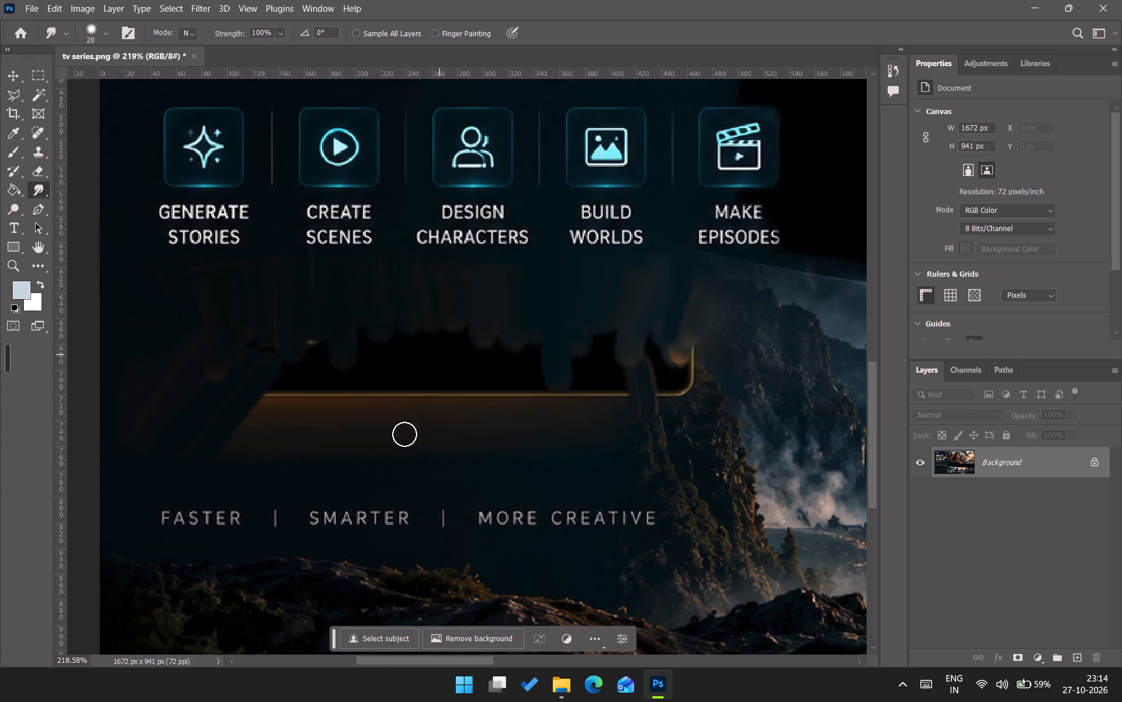
Enlarge the Smudge brush to 45 px and smudge background upward over the button area's lower border and black fill, from its left end to below DESIGN CHARACTERS.
key("bracketright")
type("]]]]")
left_click_drag(261, 432, 292, 356)
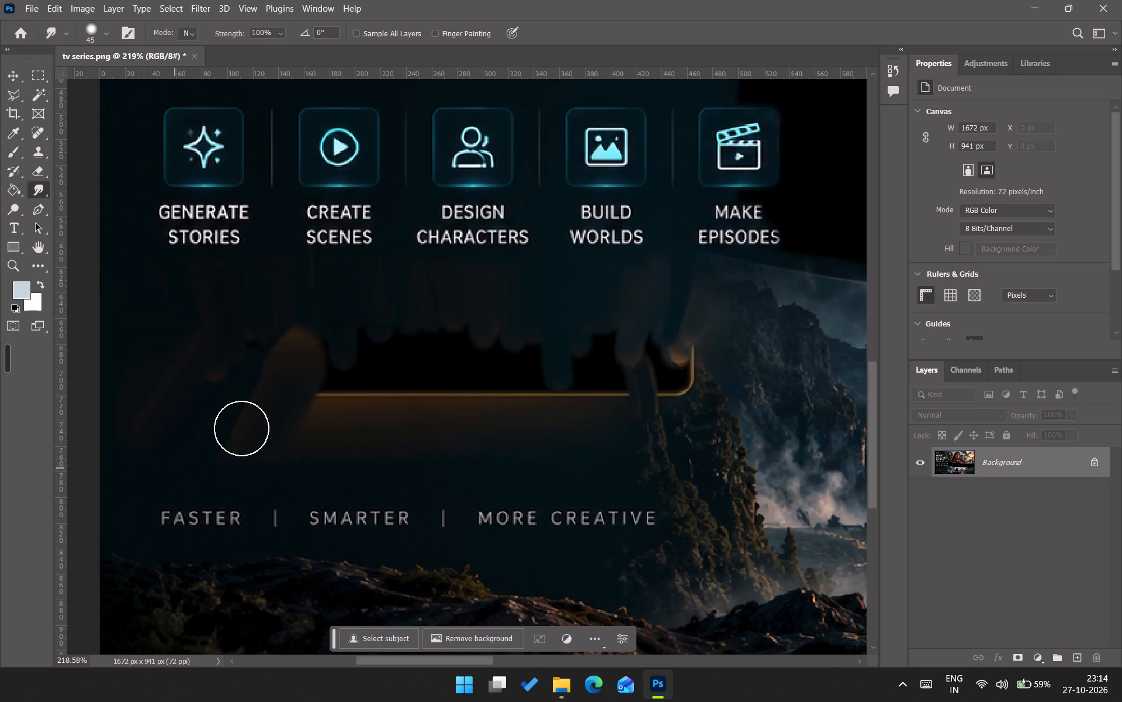
left_click_drag(244, 428, 299, 345)
left_click_drag(162, 439, 203, 373)
left_click_drag(146, 443, 224, 347)
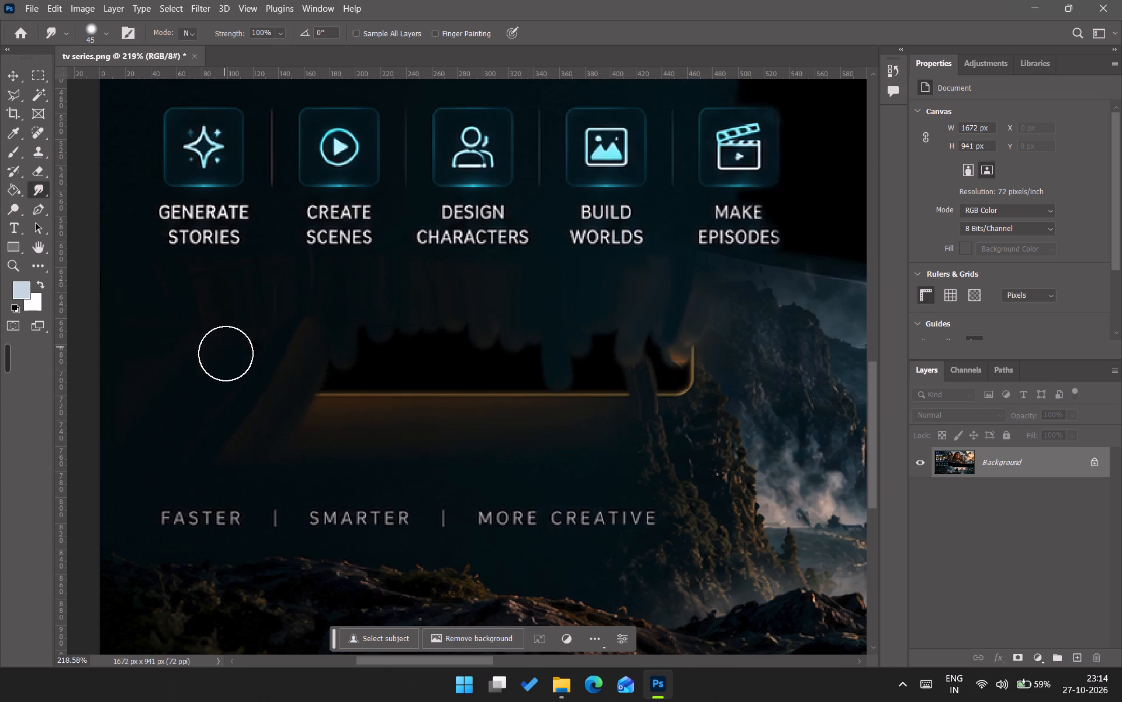
left_click_drag(221, 462, 278, 339)
left_click_drag(272, 439, 333, 345)
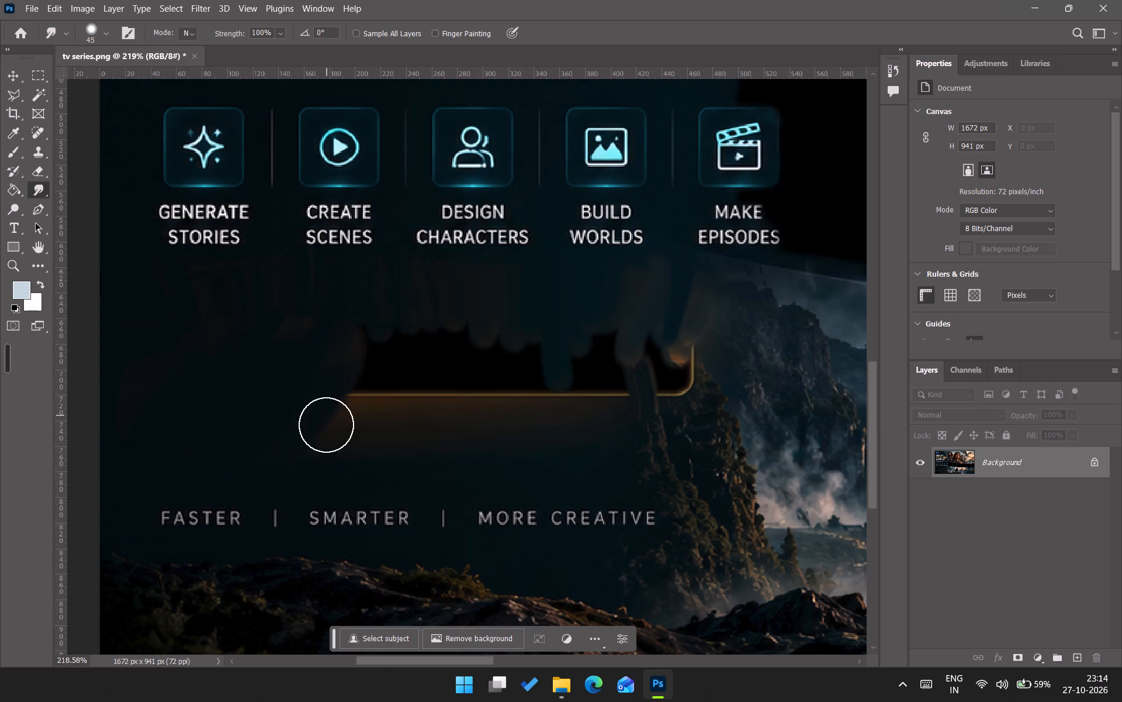
left_click_drag(322, 448, 351, 362)
left_click_drag(379, 459, 393, 341)
left_click_drag(387, 443, 422, 346)
left_click_drag(356, 404, 353, 347)
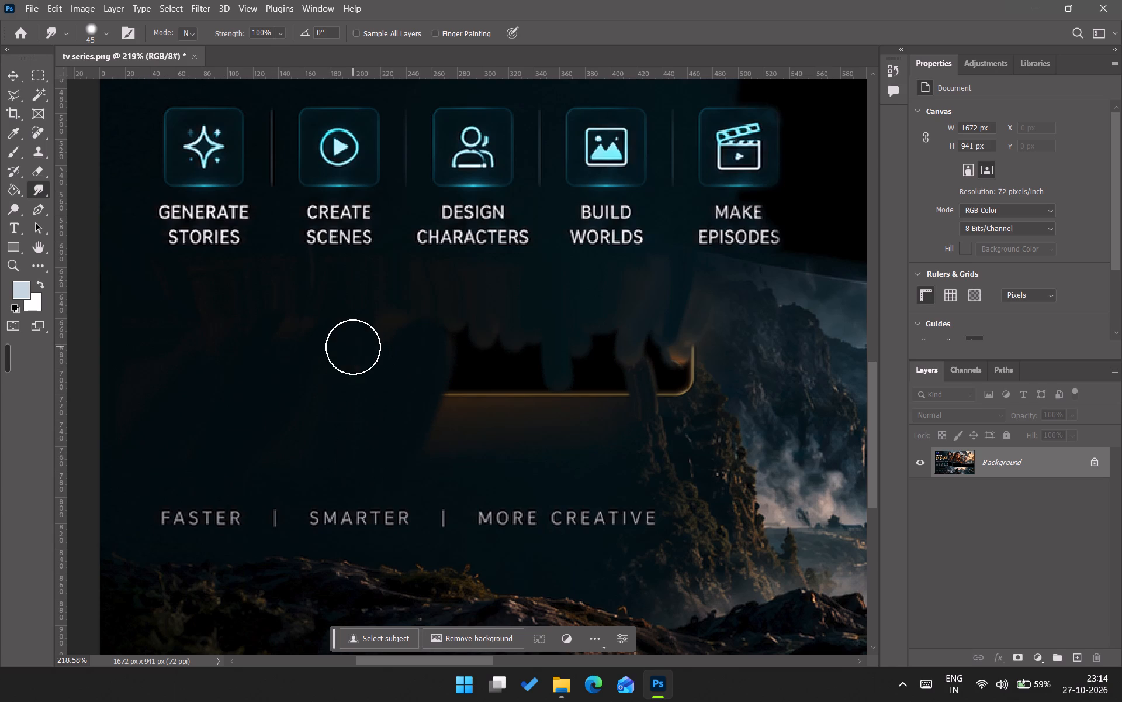
Smudge background upward over the rest of the lower border and black fill, from below DESIGN CHARACTERS to the cliff.
left_click_drag(423, 451, 447, 353)
left_click(450, 345)
left_click_drag(476, 453, 487, 352)
left_click_drag(519, 450, 525, 347)
left_click_drag(554, 449, 562, 414)
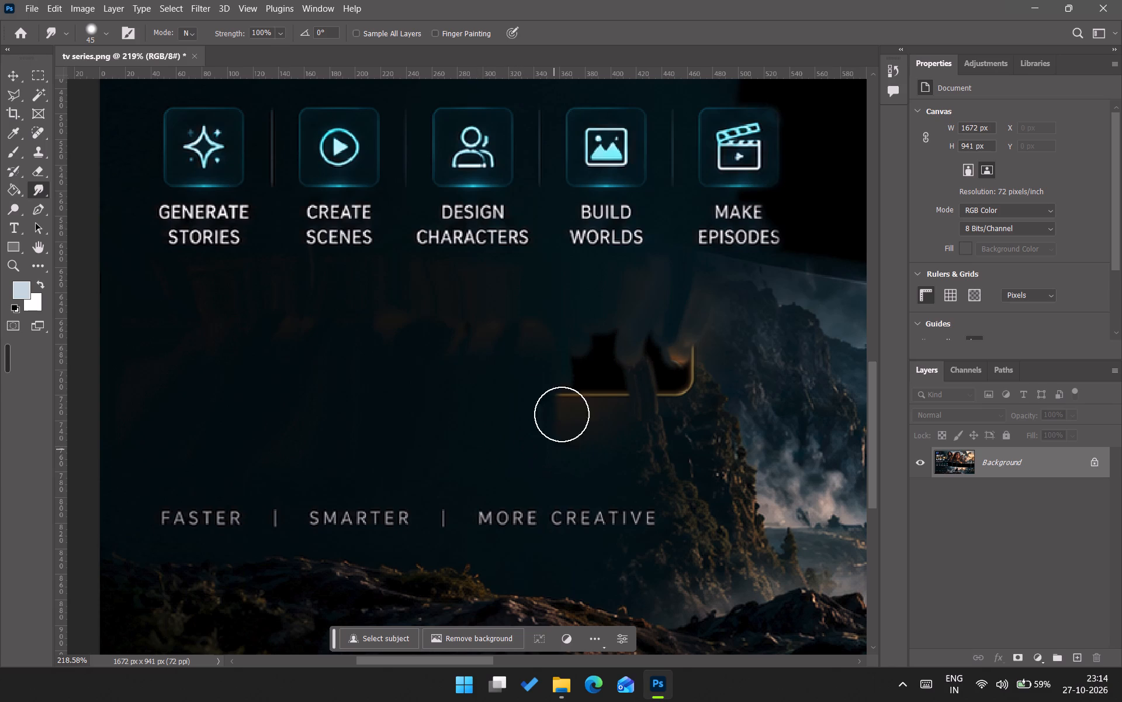
left_click_drag(562, 414, 569, 349)
left_click_drag(606, 421, 618, 345)
left_click_drag(613, 419, 628, 344)
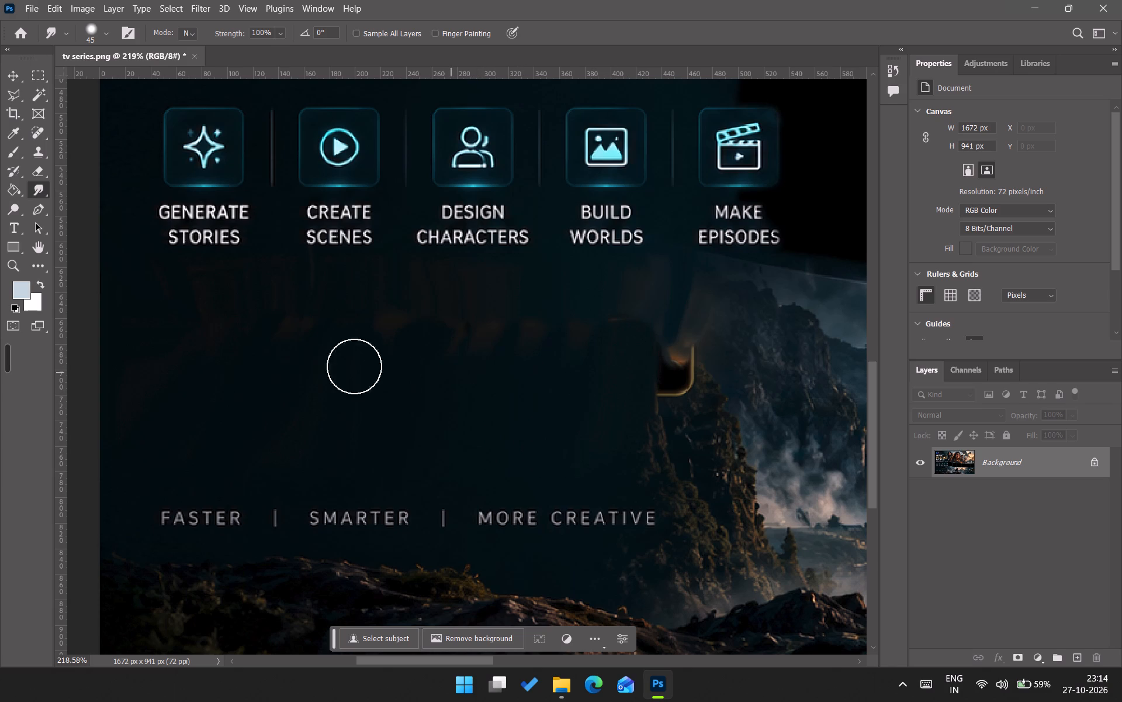
Smudge across and down the leftover streaks in the middle of the former button area to even out the background.
left_click_drag(279, 327, 565, 327)
left_click_drag(501, 301, 498, 336)
left_click_drag(498, 336, 497, 357)
left_click_drag(466, 297, 439, 373)
left_click_drag(418, 312, 401, 364)
left_click_drag(567, 311, 562, 374)
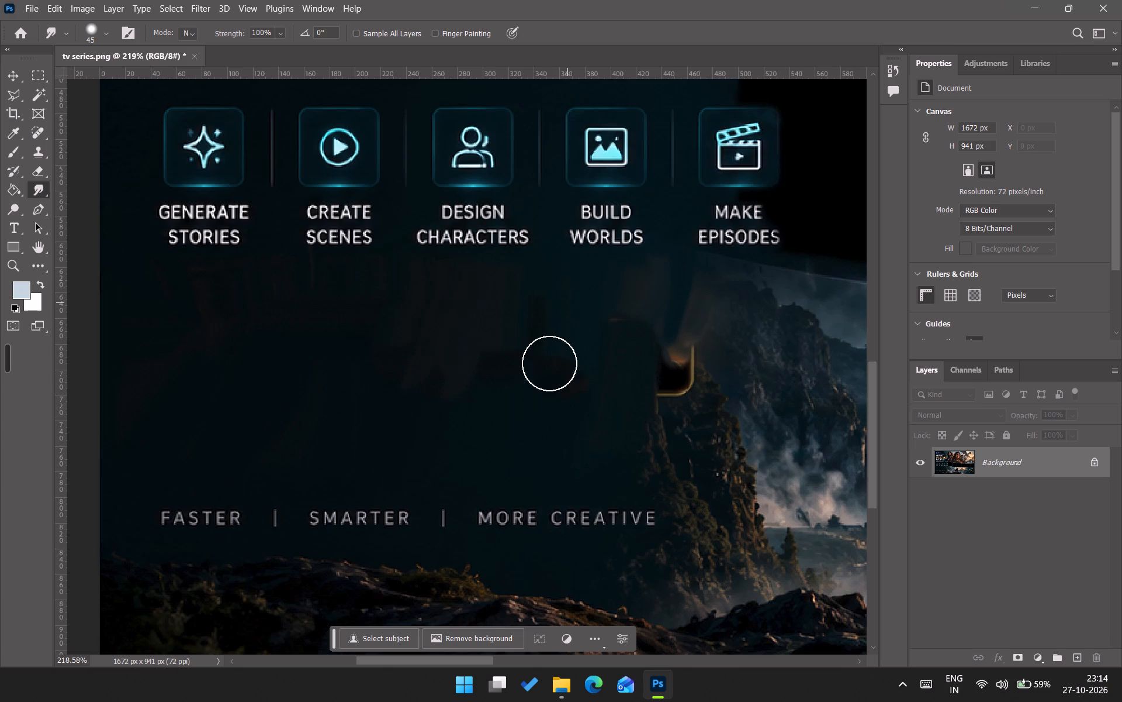
left_click_drag(549, 363, 430, 366)
Heal the dark and orange blotches in the middle of the former button area with a 90 px content-aware Spot Healing Brush.
left_click(32, 137)
type("]]]")
key("bracketright")
key("bracketright")
key("bracketright")
key("bracketright")
key("bracketright")
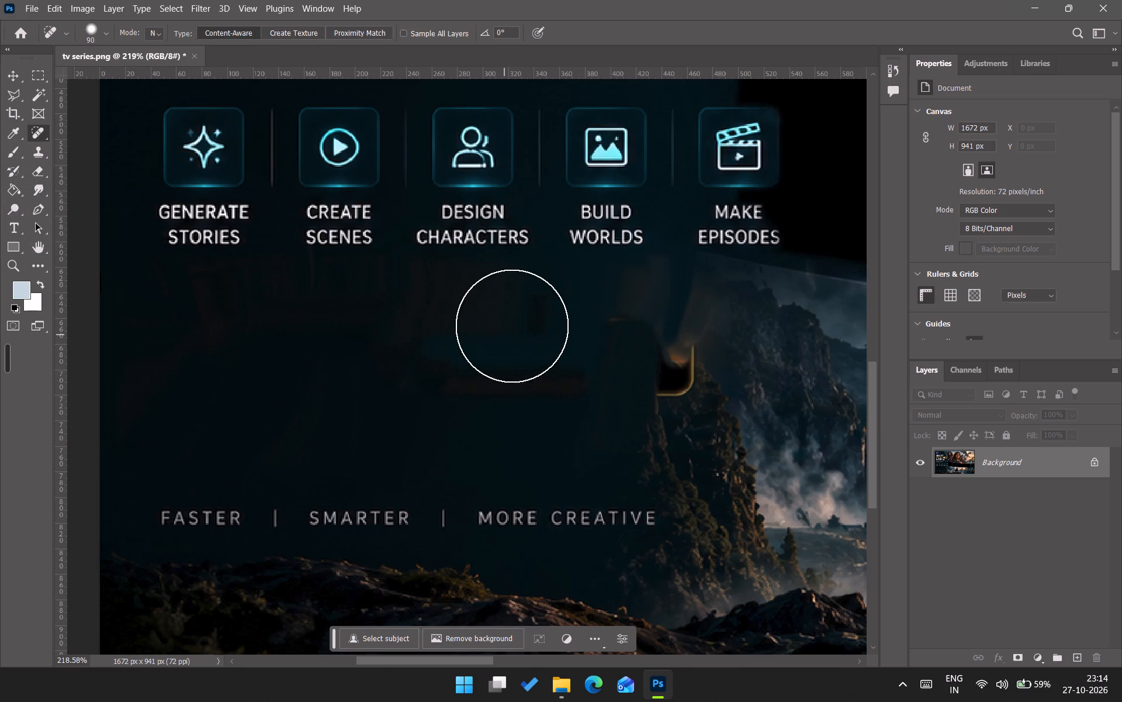
left_click(513, 326)
left_click(407, 380)
left_click(513, 384)
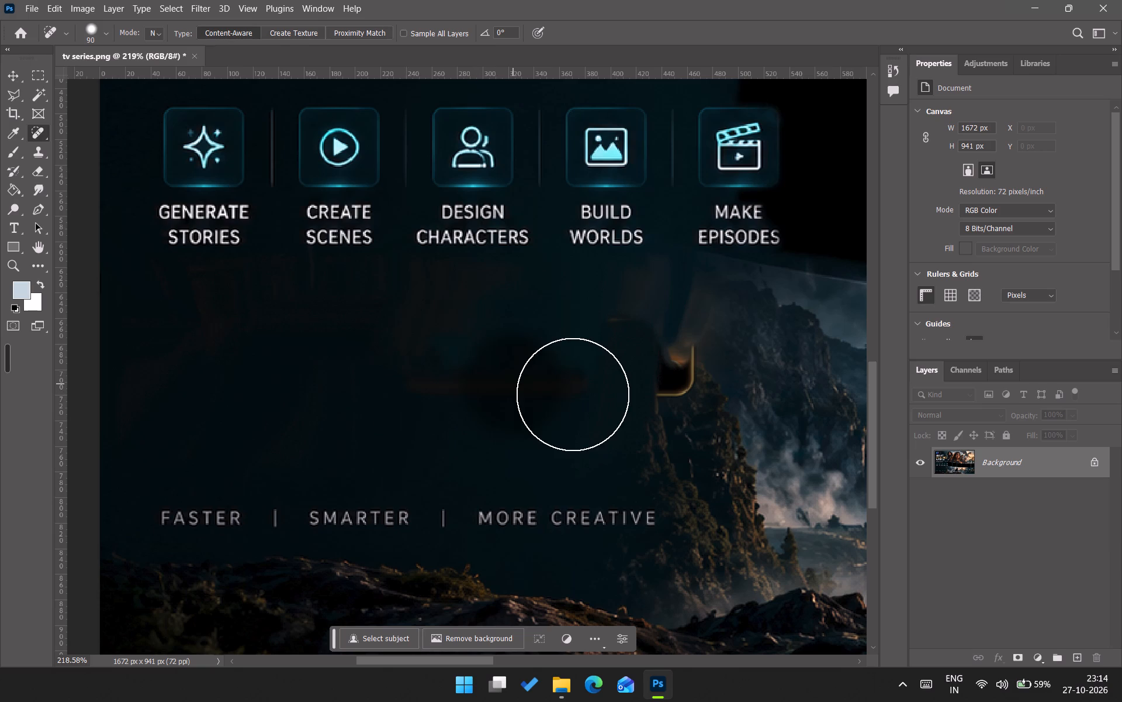
left_click(494, 394)
left_click(577, 387)
Heal away the last piece of the button's orange border corner beside the cliff.
left_click(663, 387)
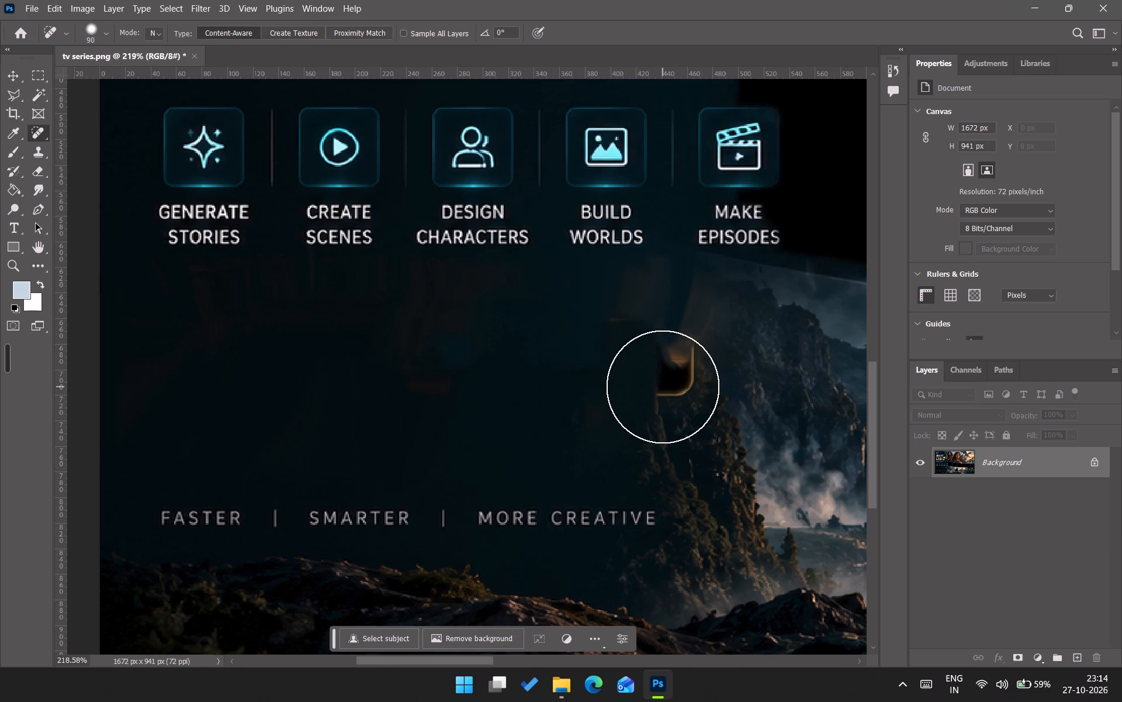
left_click(659, 359)
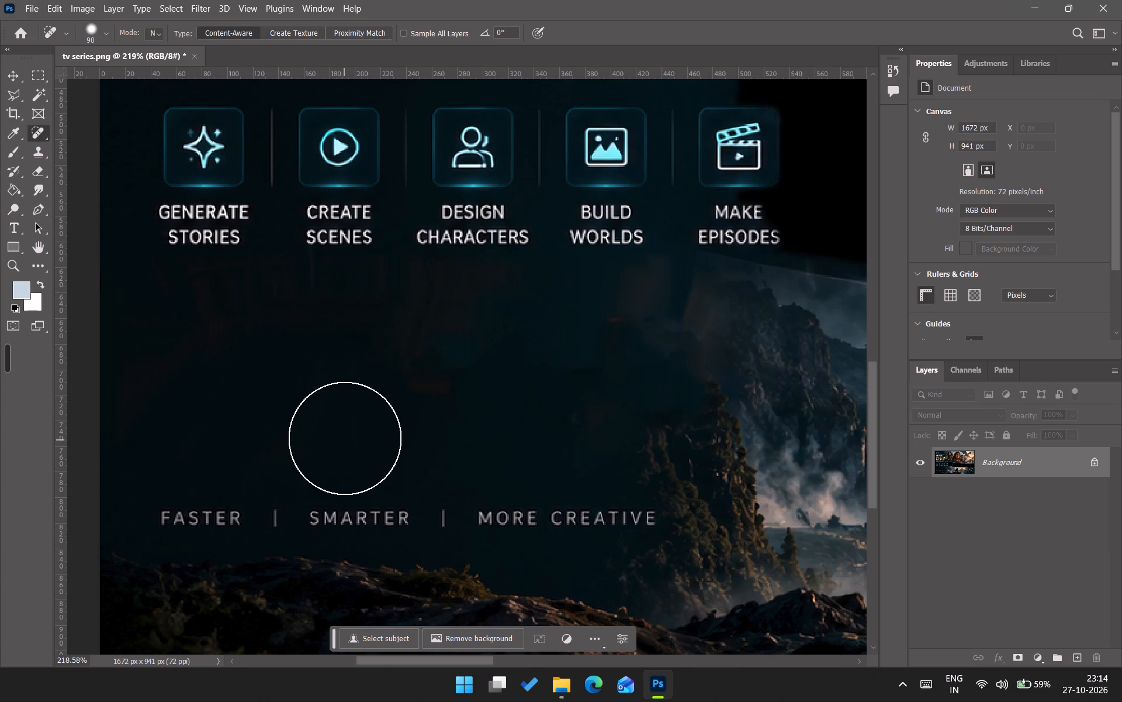
Heal the uneven patches and streaks below BUILD WORLDS and MAKE EPISODES, blending the former button area into the cliff background.
left_click(645, 338)
left_click(563, 336)
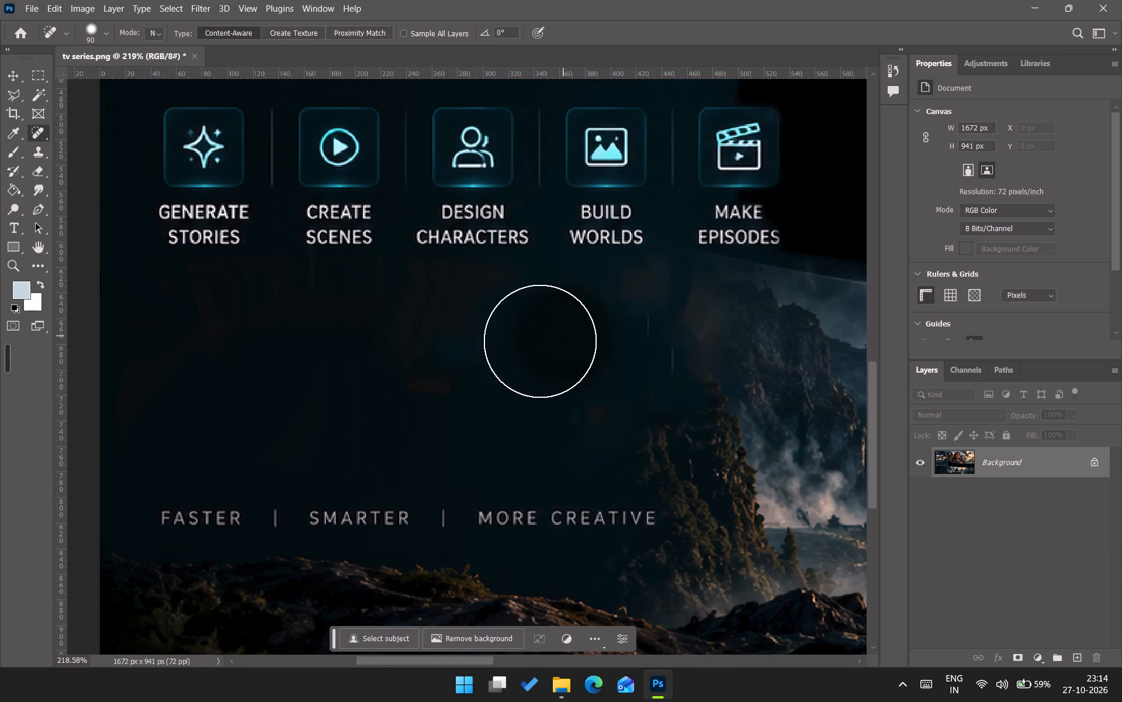
left_click(570, 387)
left_click(649, 343)
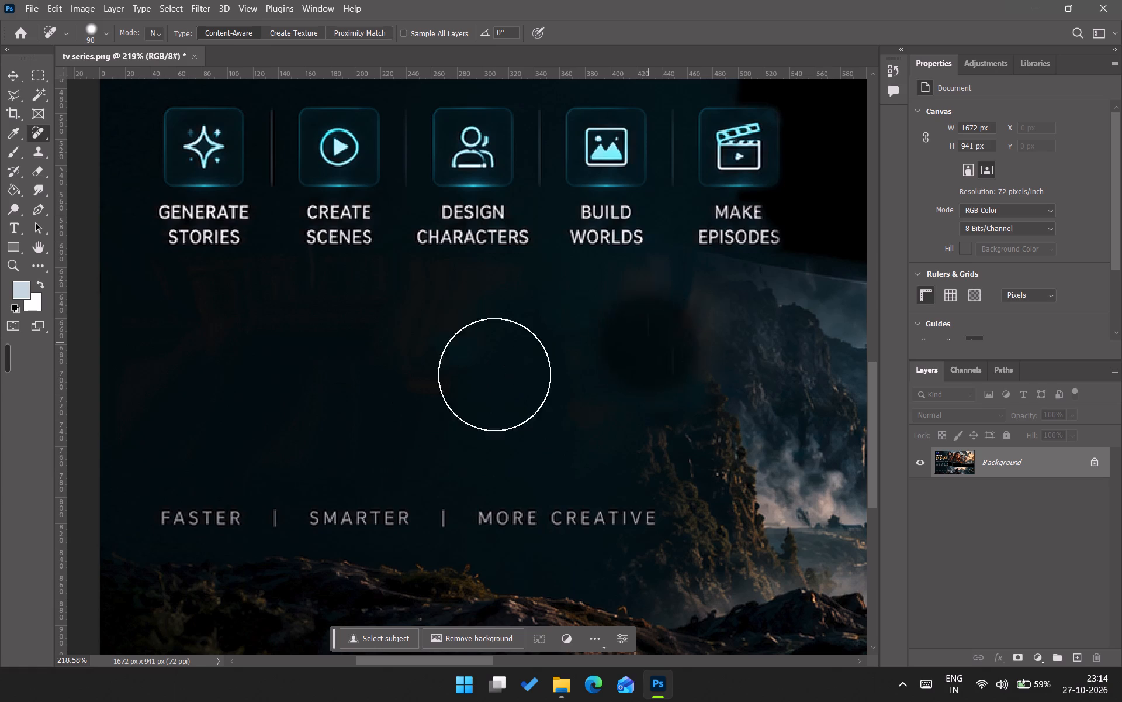
left_click(664, 393)
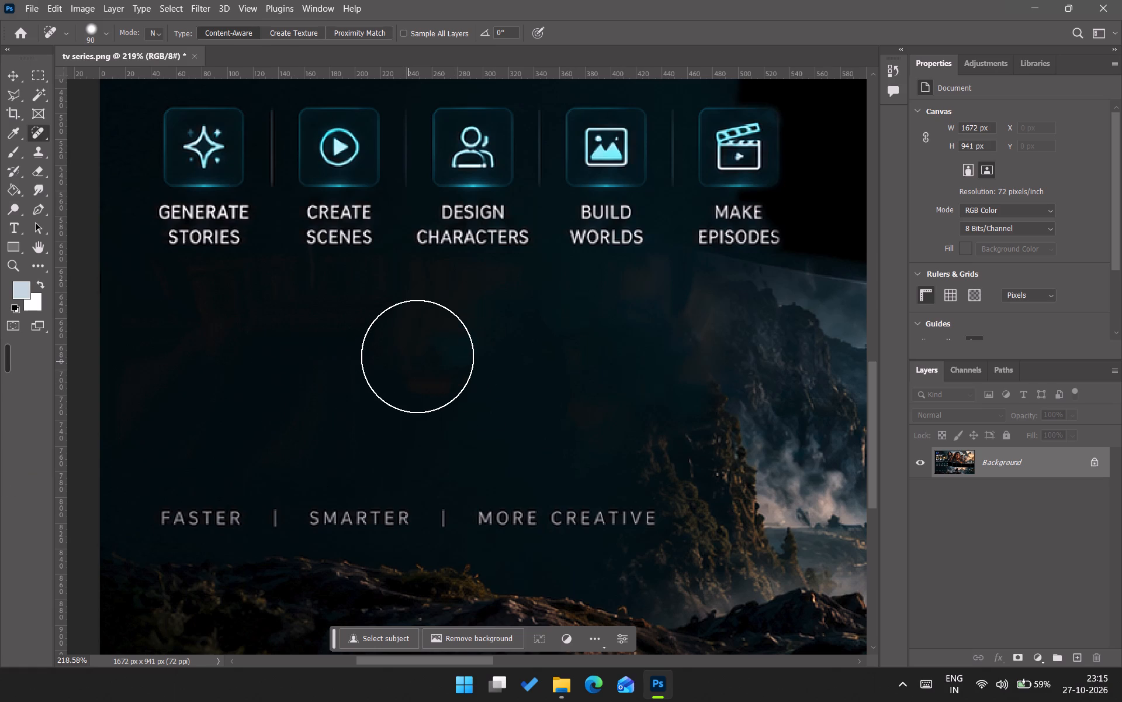
left_click(658, 307)
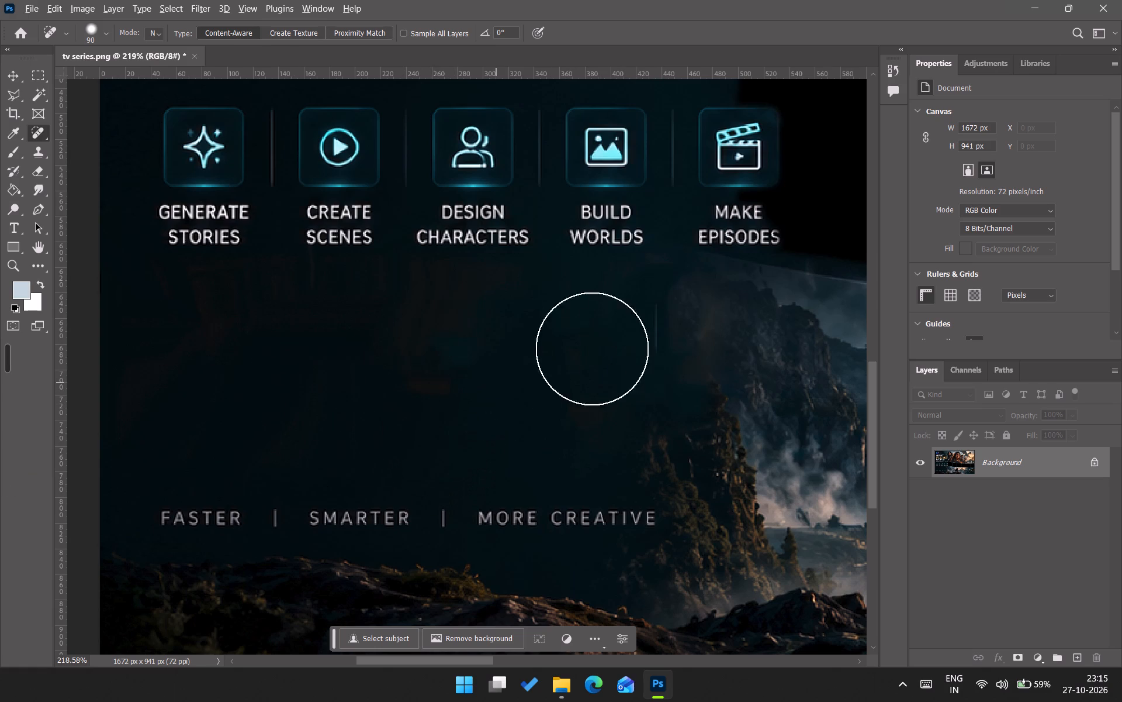
left_click_drag(674, 328, 604, 342)
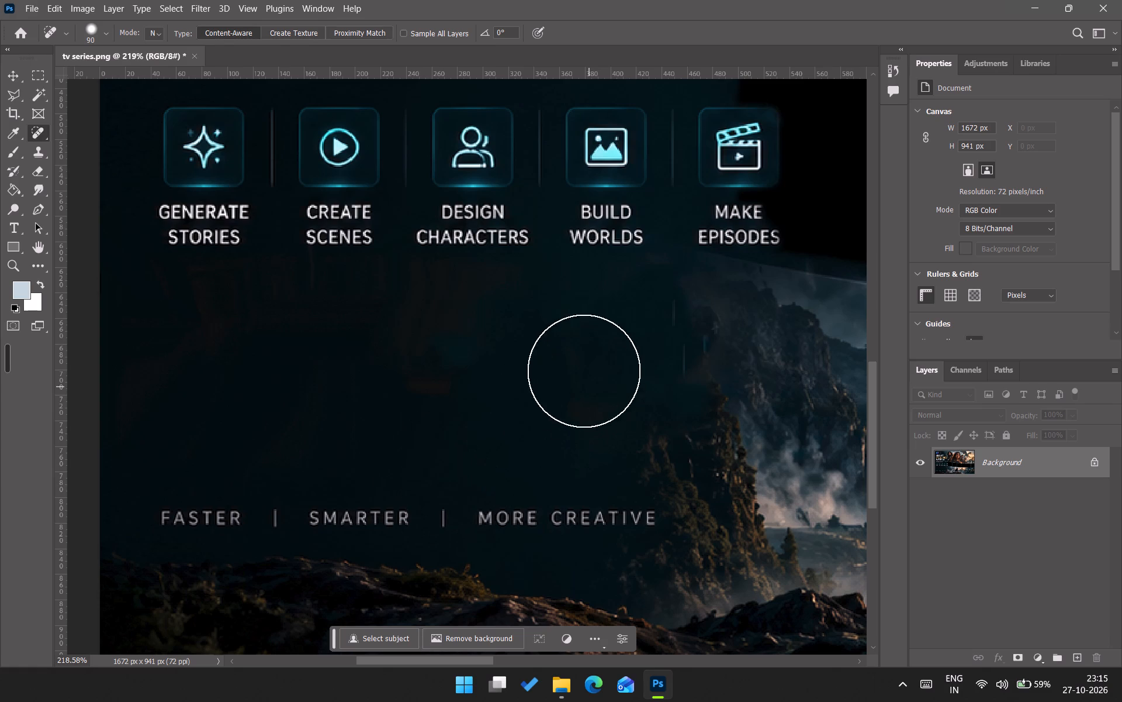
left_click_drag(570, 349, 654, 334)
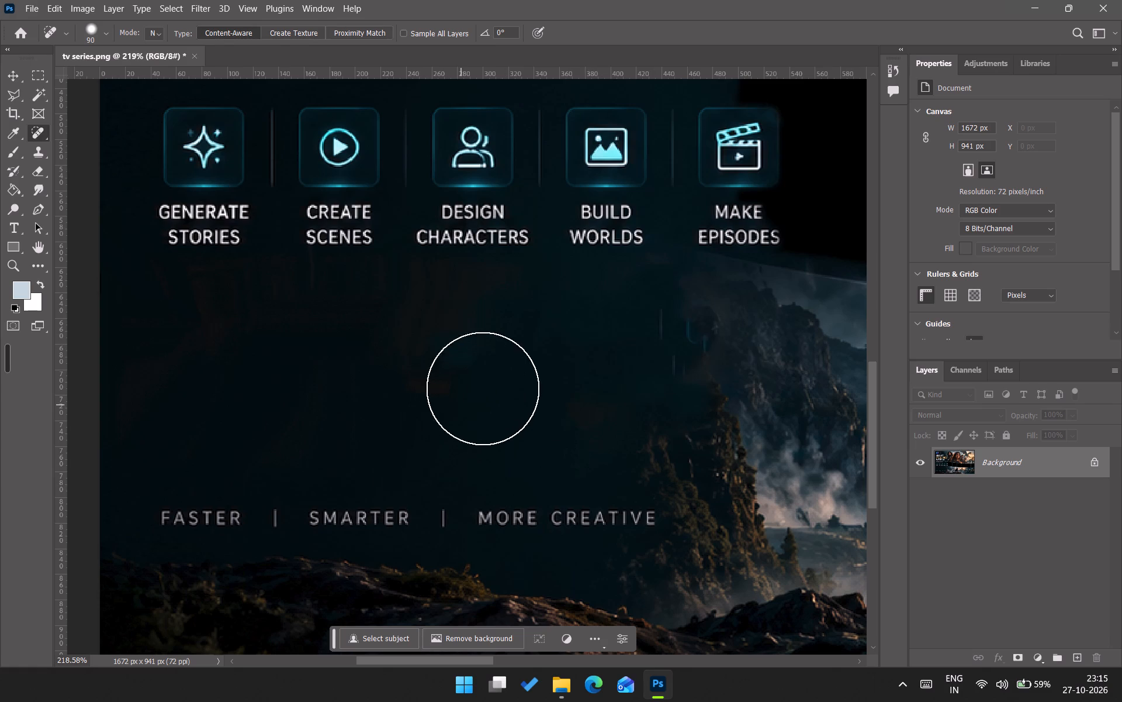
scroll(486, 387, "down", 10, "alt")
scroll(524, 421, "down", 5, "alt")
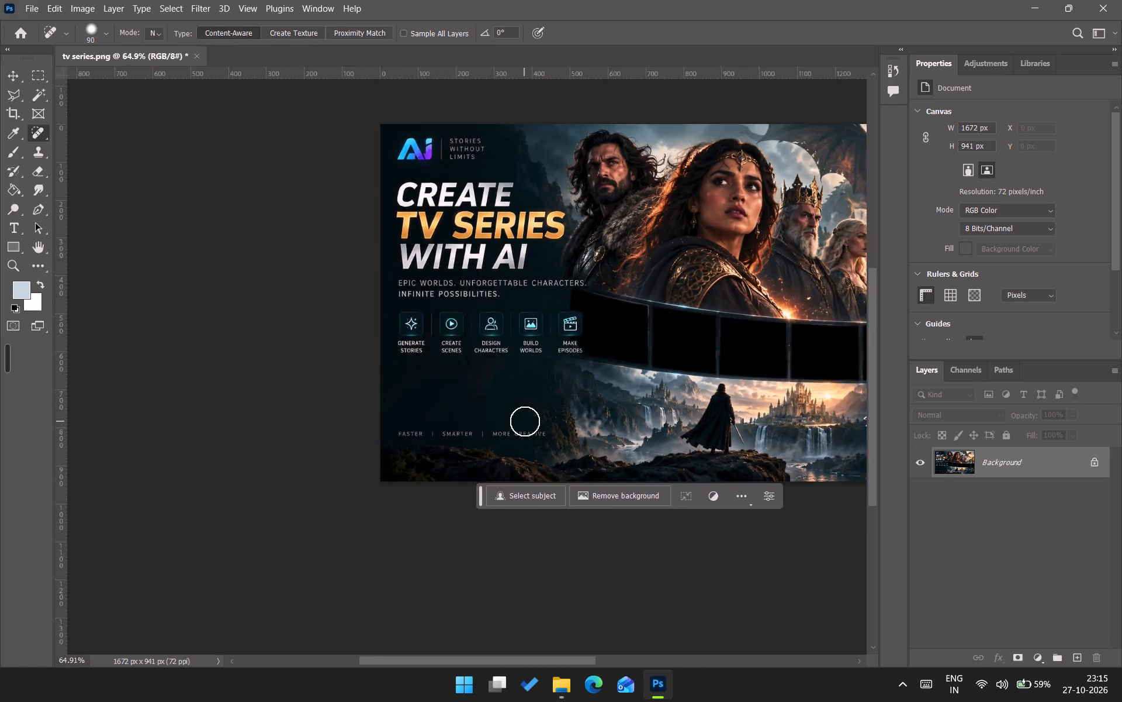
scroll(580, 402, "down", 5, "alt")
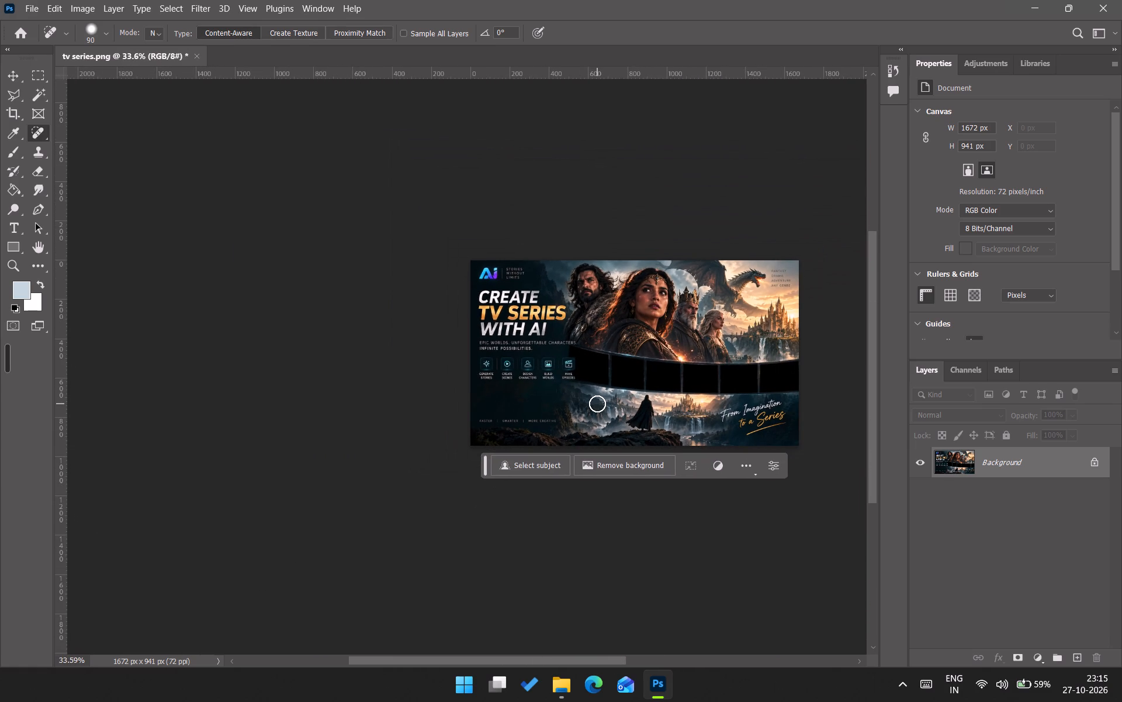
Save the cleaned banner in tv series.png.
key("ctrl+s")
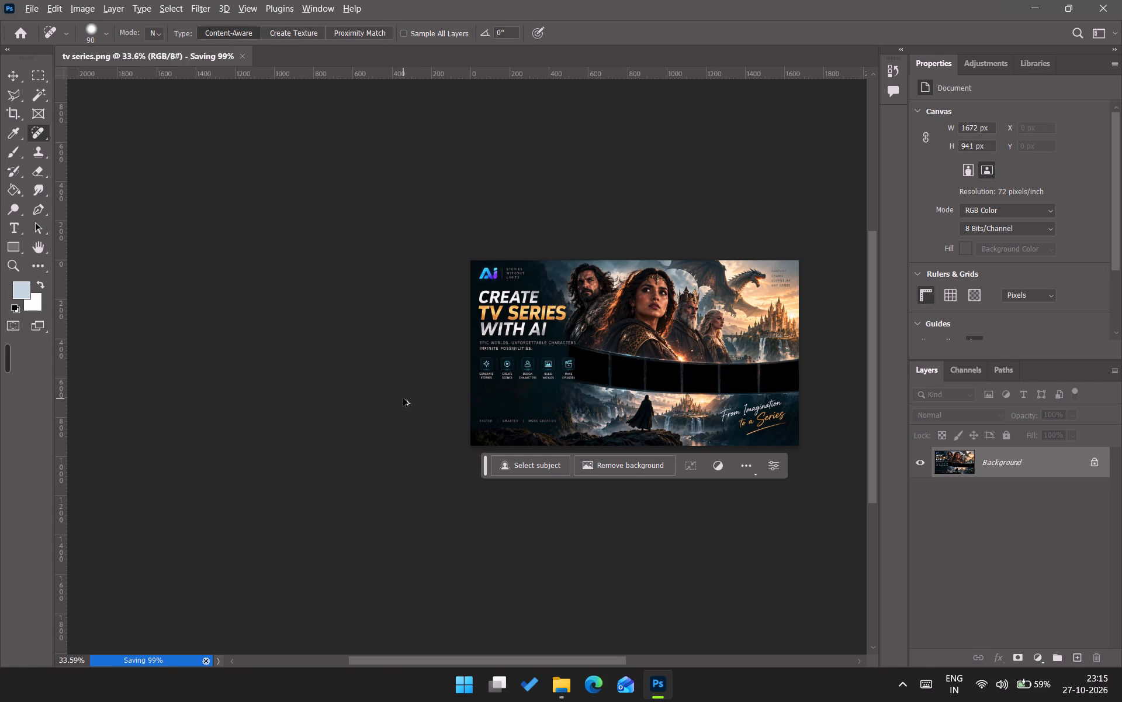
Export the cleaned banner for web as a transparent PNG-24 named b in the website folder.
key("ctrl+alt+shift+s")
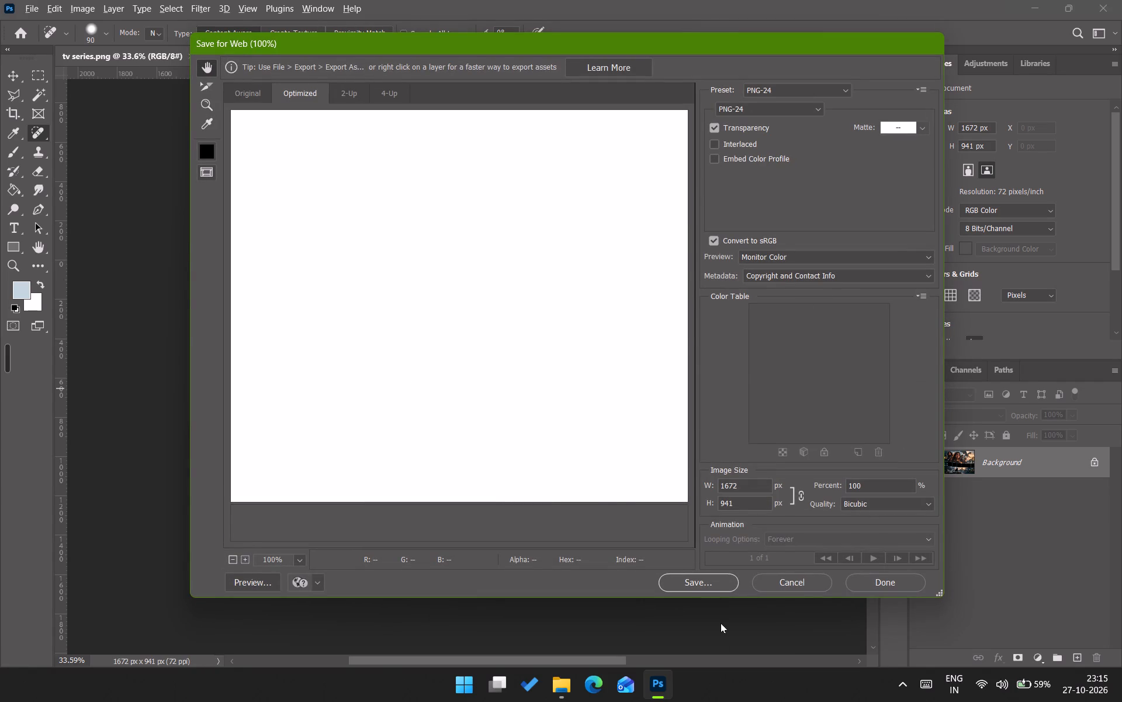
left_click(712, 593)
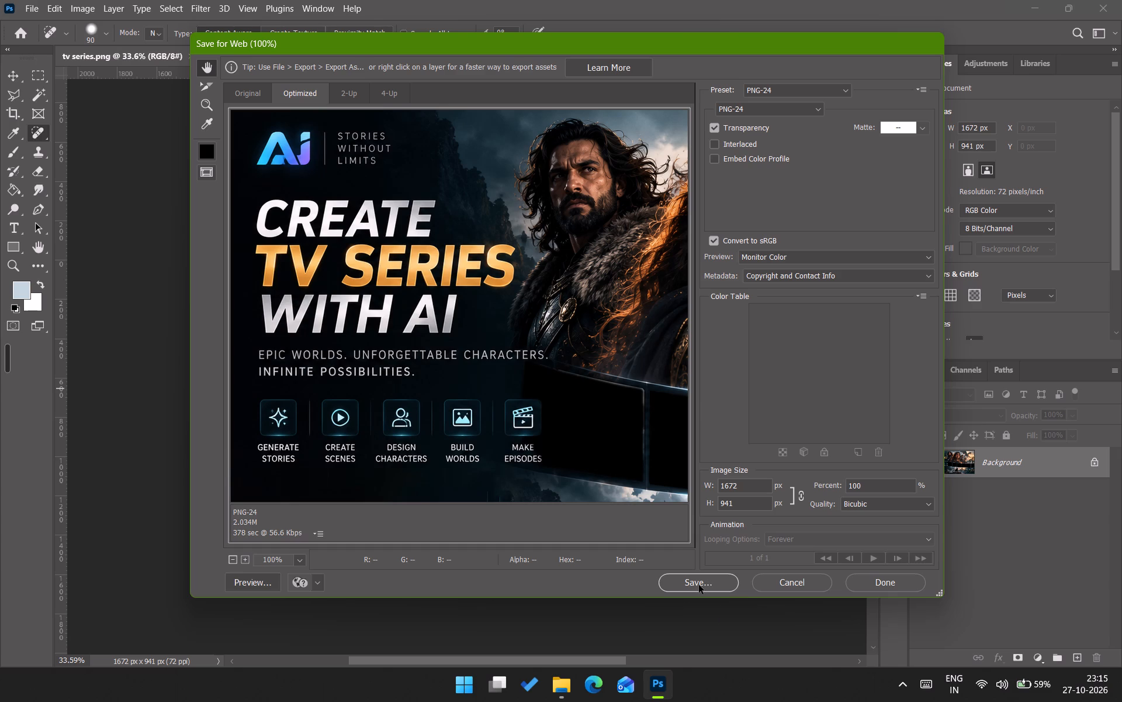
left_click(699, 585)
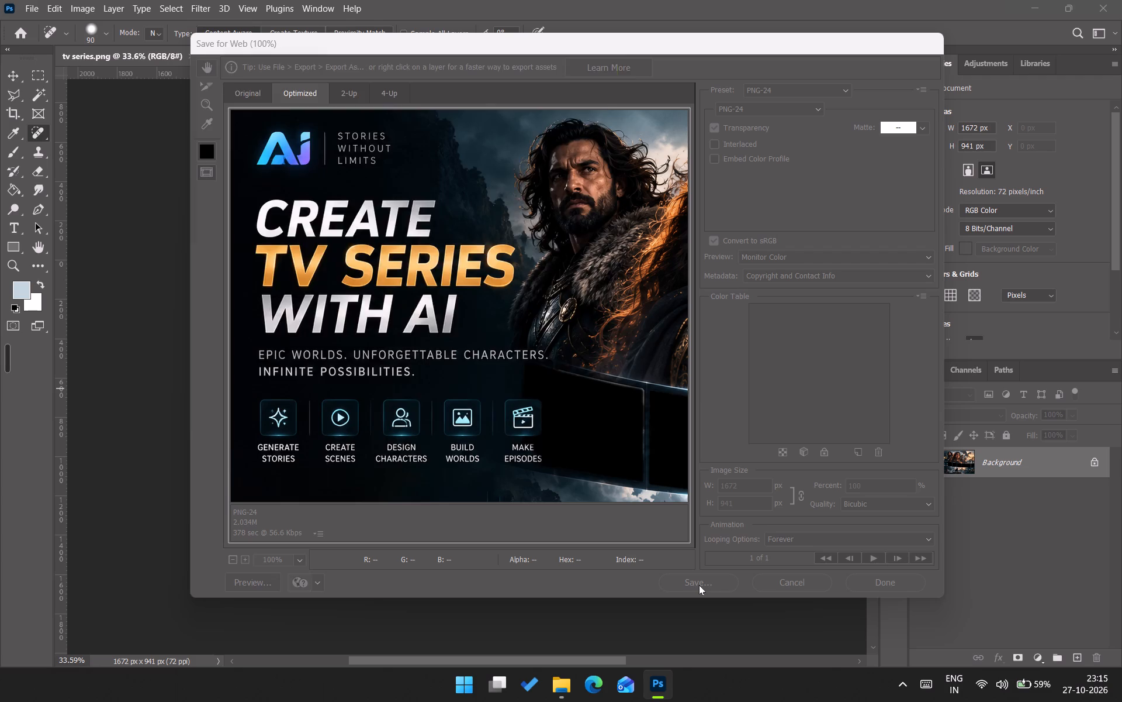
key("b")
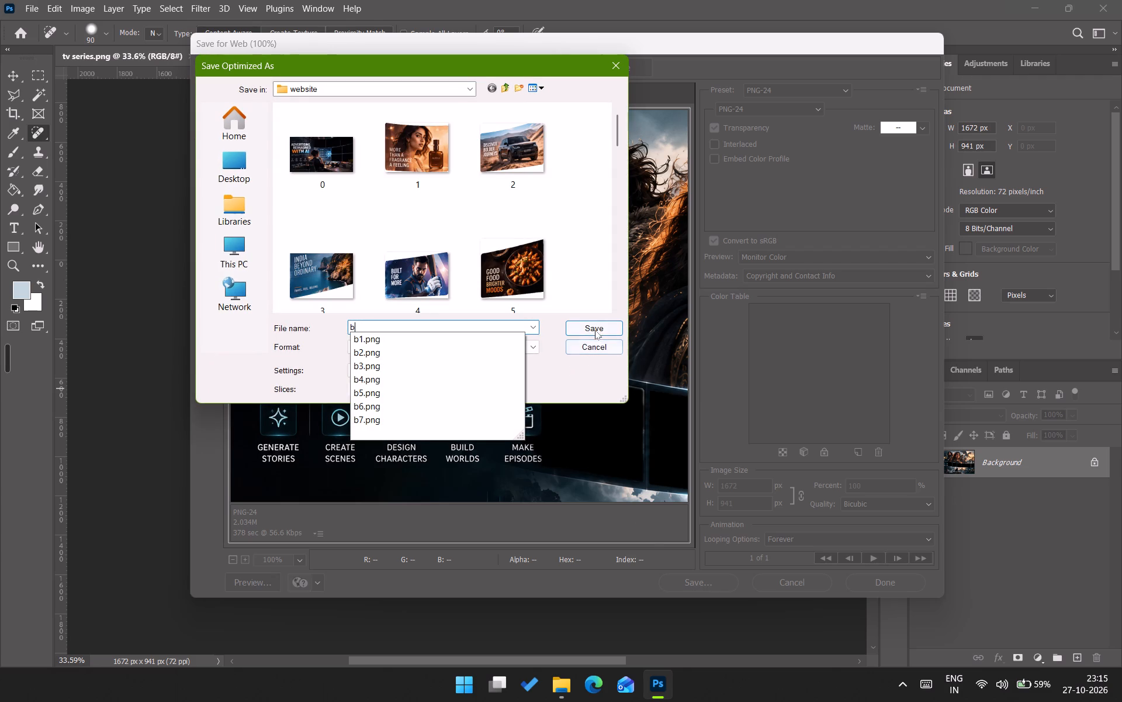
left_click(595, 329)
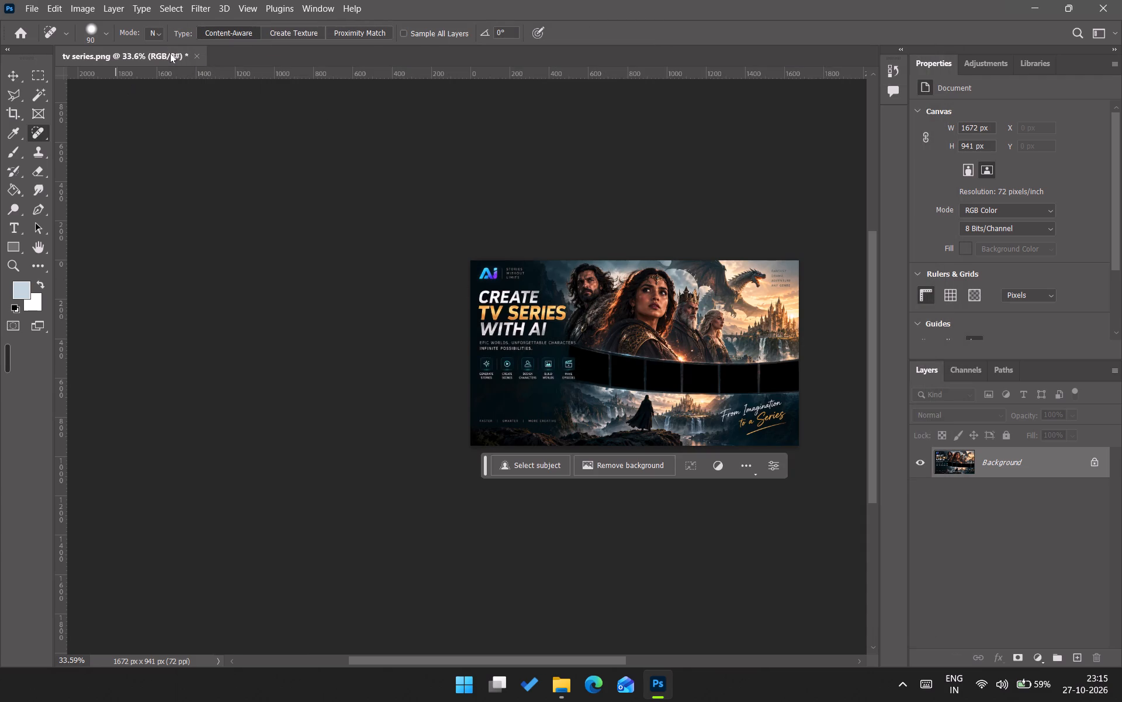
Save tv series.png again following the web export.
key("ctrl+s")
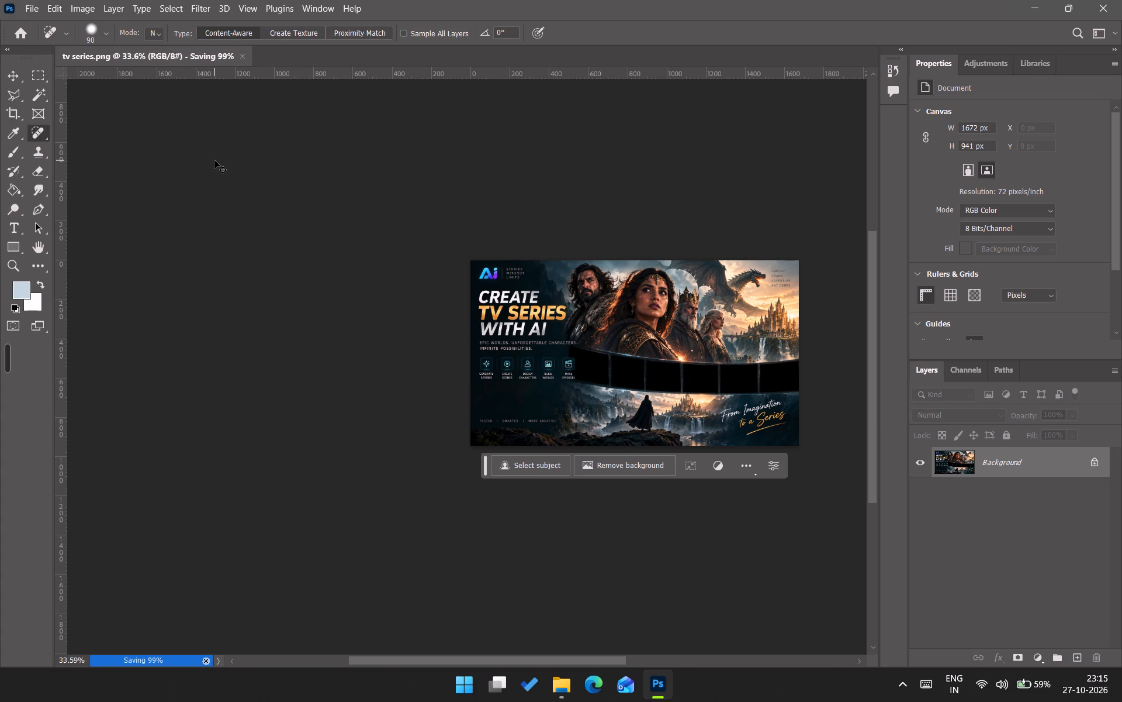